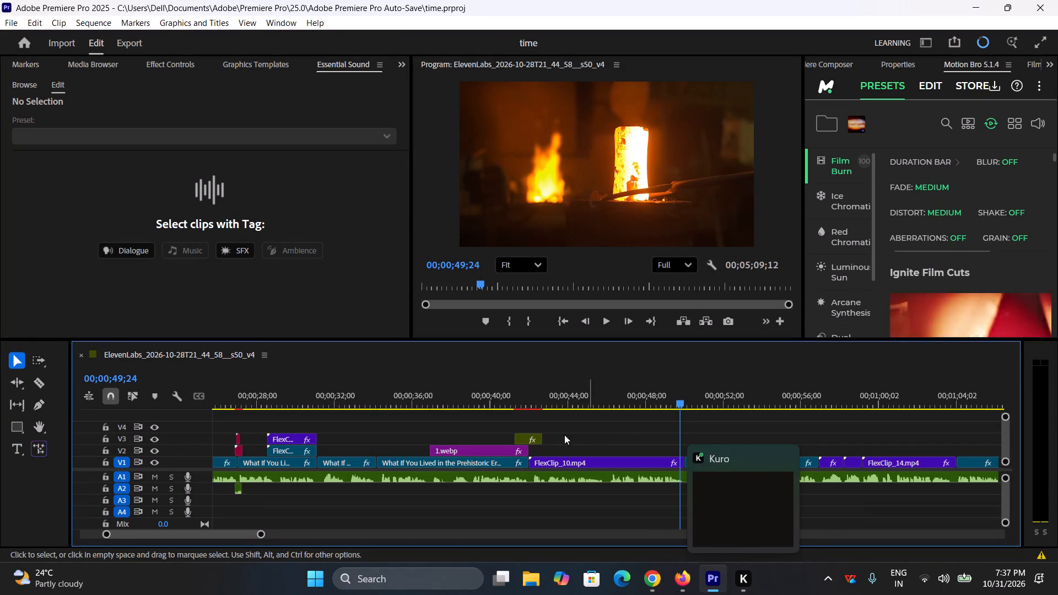
# Play back the sequence from about 00;00;40, replaying from 00;00;44;22, to review the clips from 1.webp through FlexClip_14.mp4.
pyautogui.click(502, 402)
pyautogui.press('space')
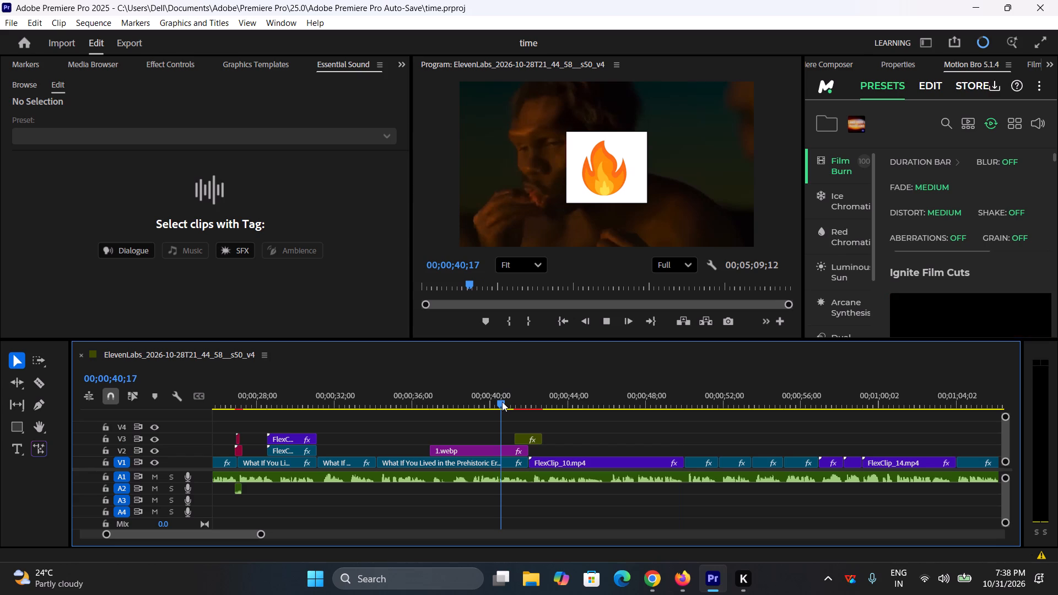
pyautogui.press('space')
pyautogui.press('space')
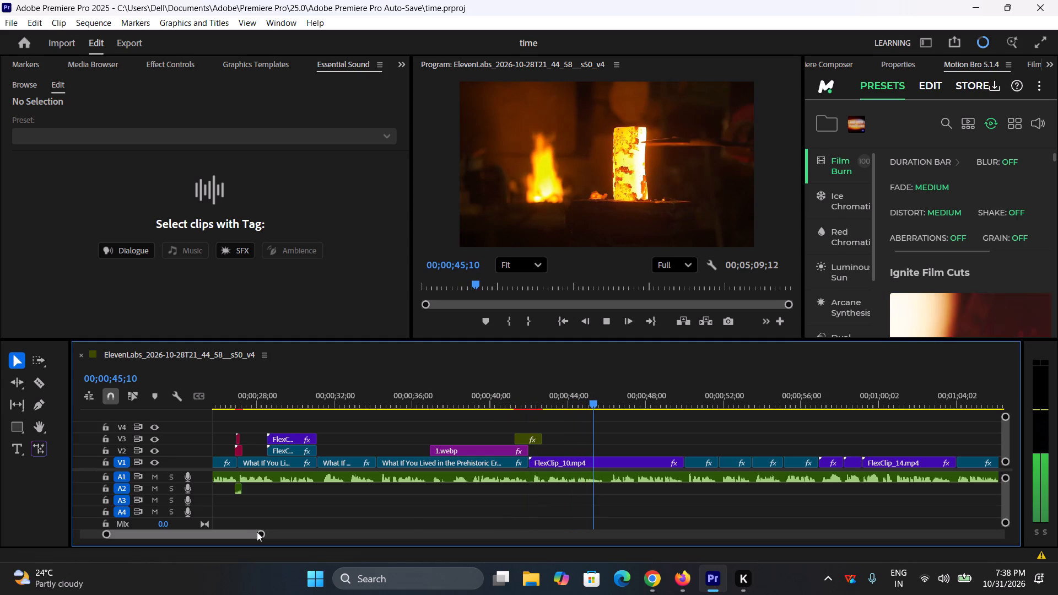
pyautogui.moveTo(261, 535); pyautogui.dragTo(301, 538)
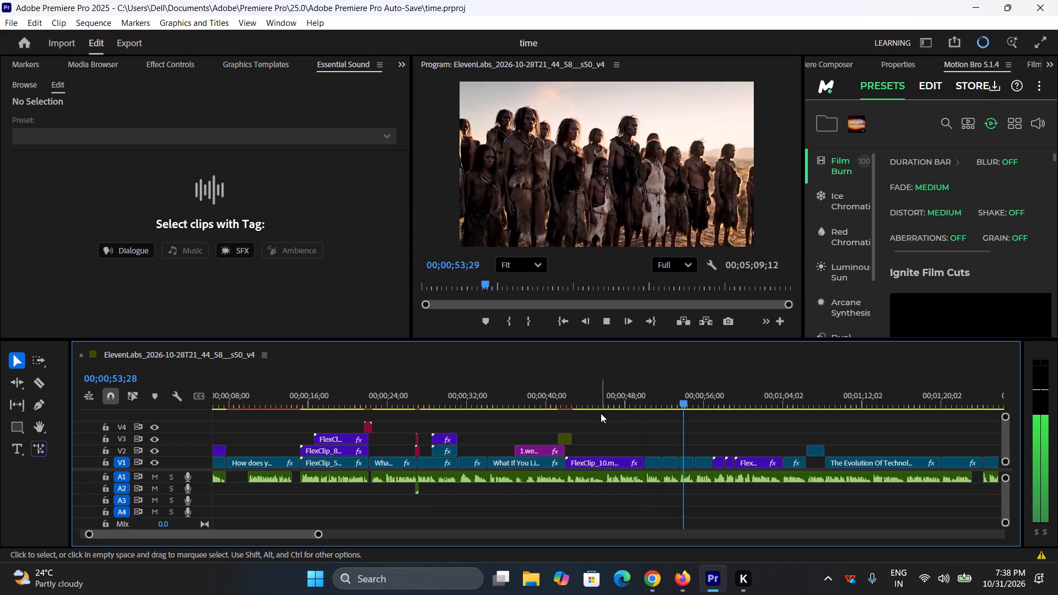
pyautogui.click(593, 396)
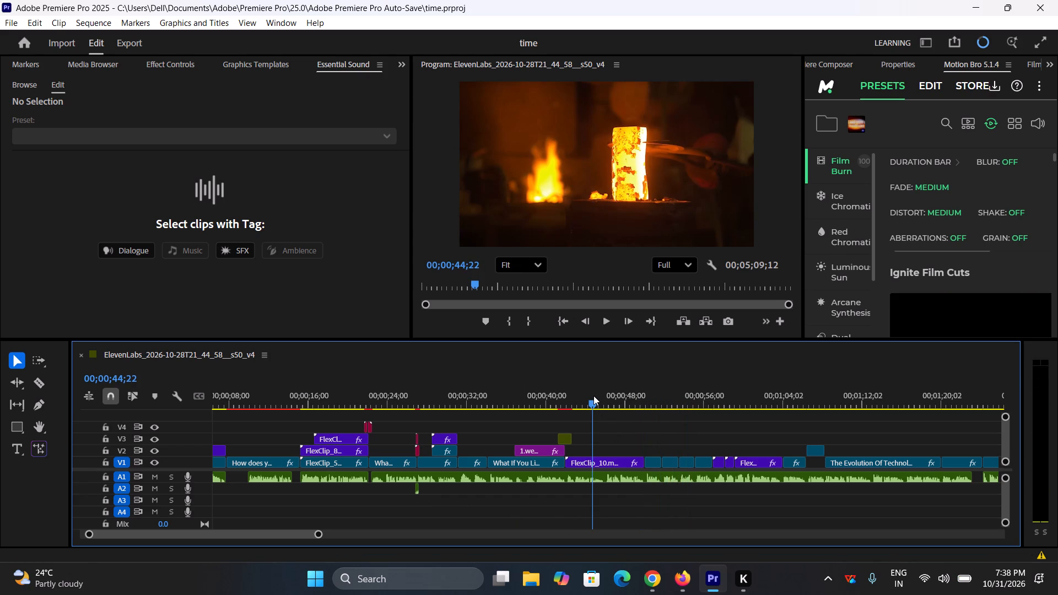
pyautogui.moveTo(315, 534); pyautogui.dragTo(278, 534)
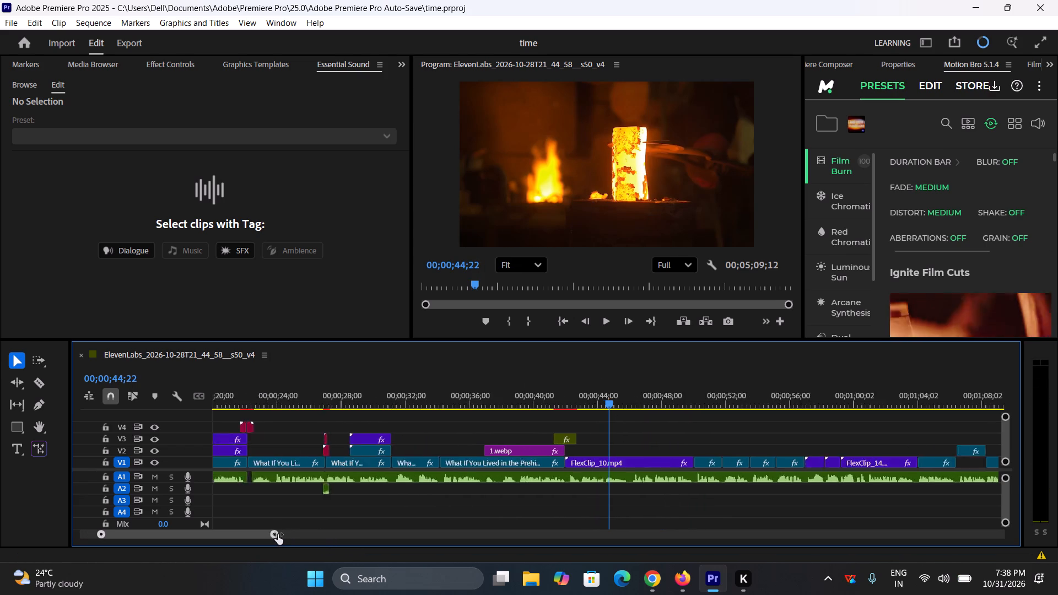
pyautogui.moveTo(278, 534); pyautogui.dragTo(269, 534)
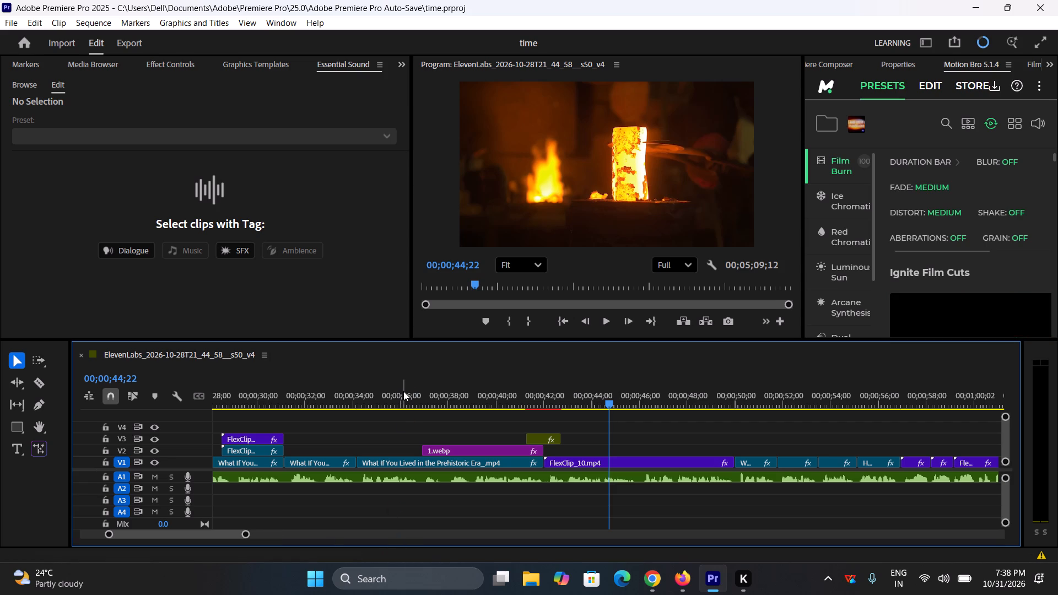
pyautogui.press('space')
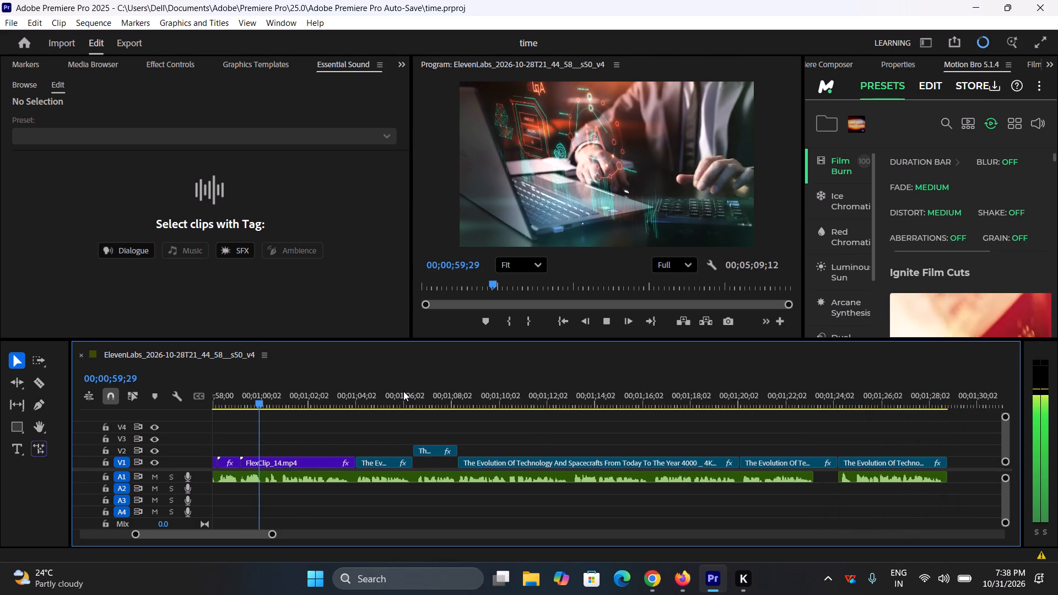
pyautogui.press('space')
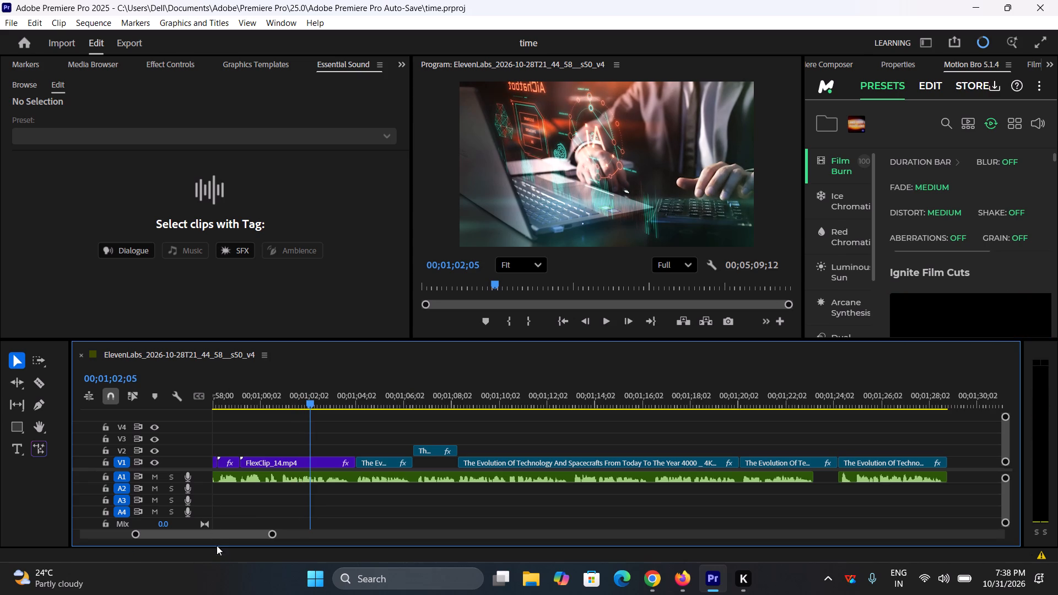
# Replay the sequence from about 00;00;50 to examine the short shots right after FlexClip_10.mp4.
pyautogui.moveTo(214, 539); pyautogui.dragTo(205, 539)
pyautogui.moveTo(205, 539); pyautogui.dragTo(199, 537)
pyautogui.moveTo(199, 537); pyautogui.dragTo(195, 537)
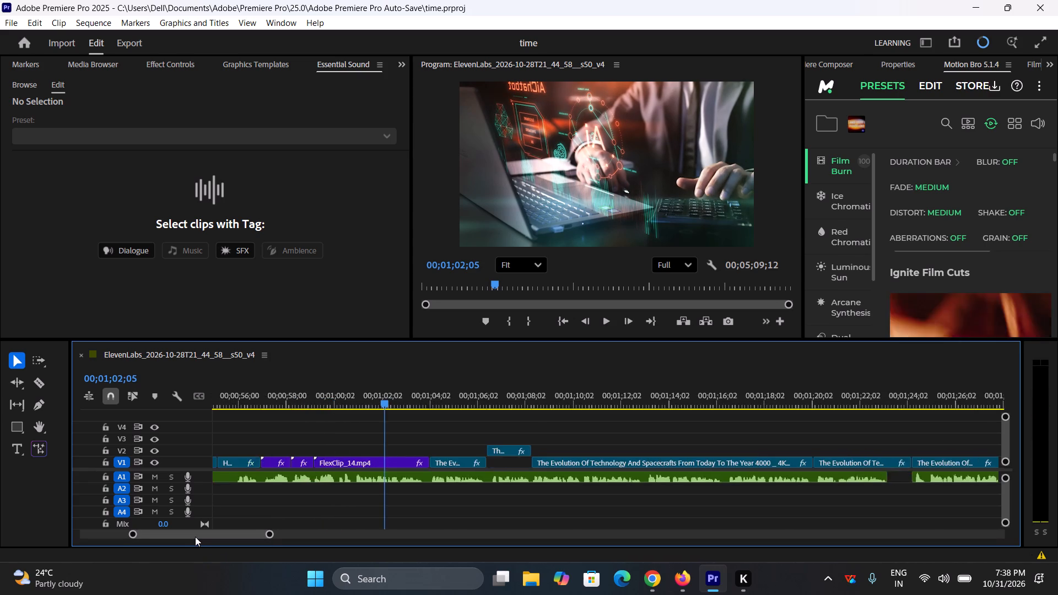
pyautogui.moveTo(195, 537); pyautogui.dragTo(188, 538)
pyautogui.click(335, 404)
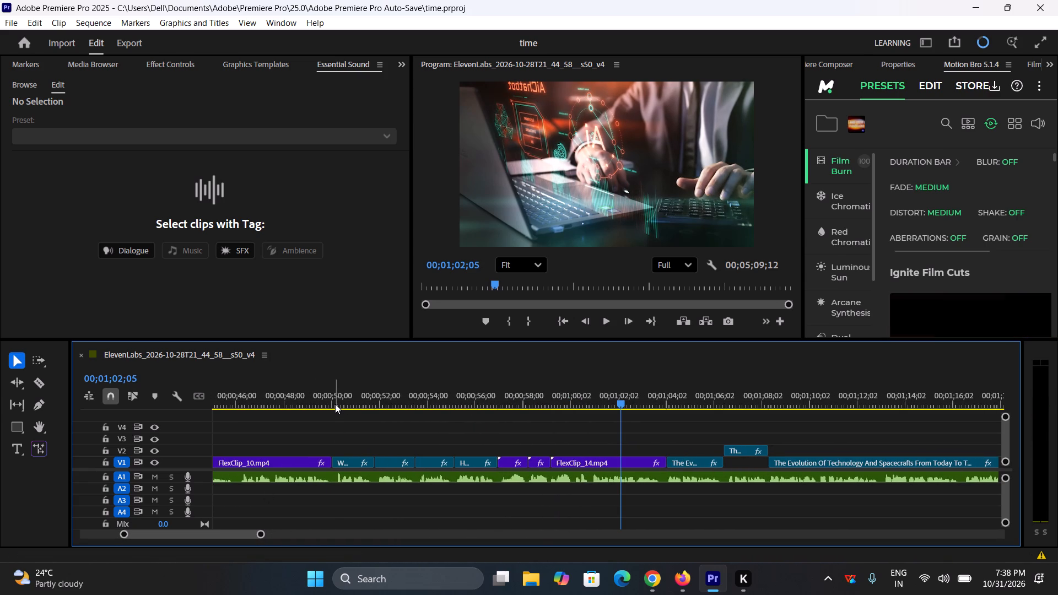
pyautogui.press('space')
pyautogui.press('space')
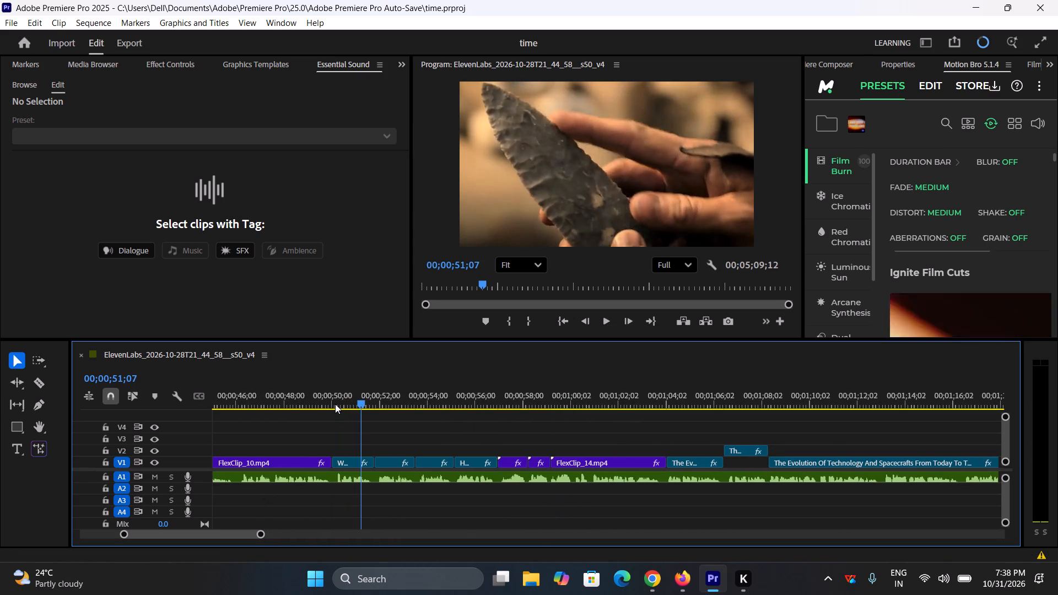
pyautogui.press('space')
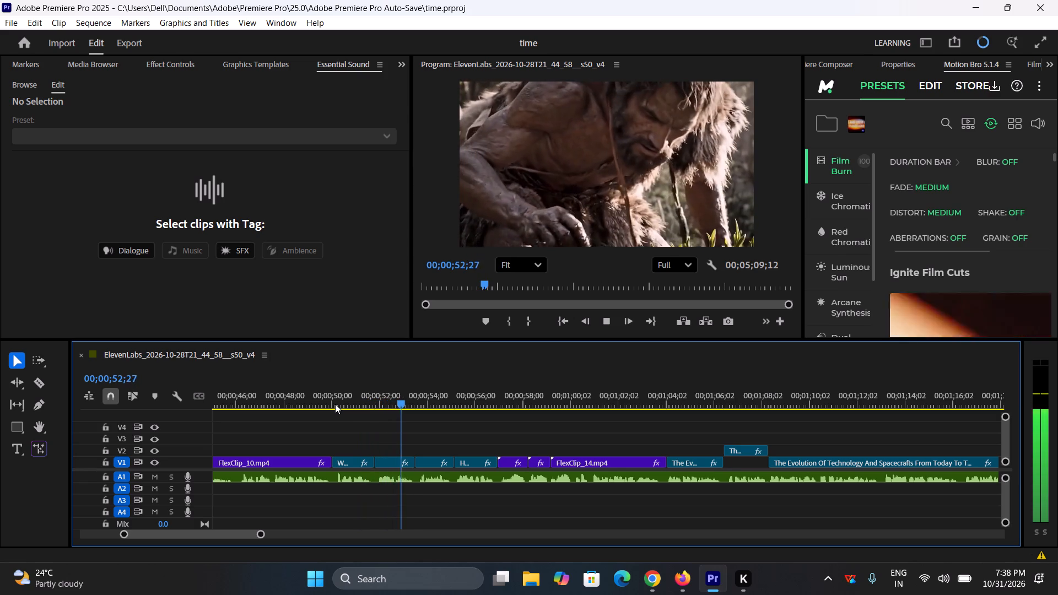
pyautogui.press('space')
# Switch to Firefox and search Google Images for "ancient farming images" in a new tab.
pyautogui.click(690, 589)
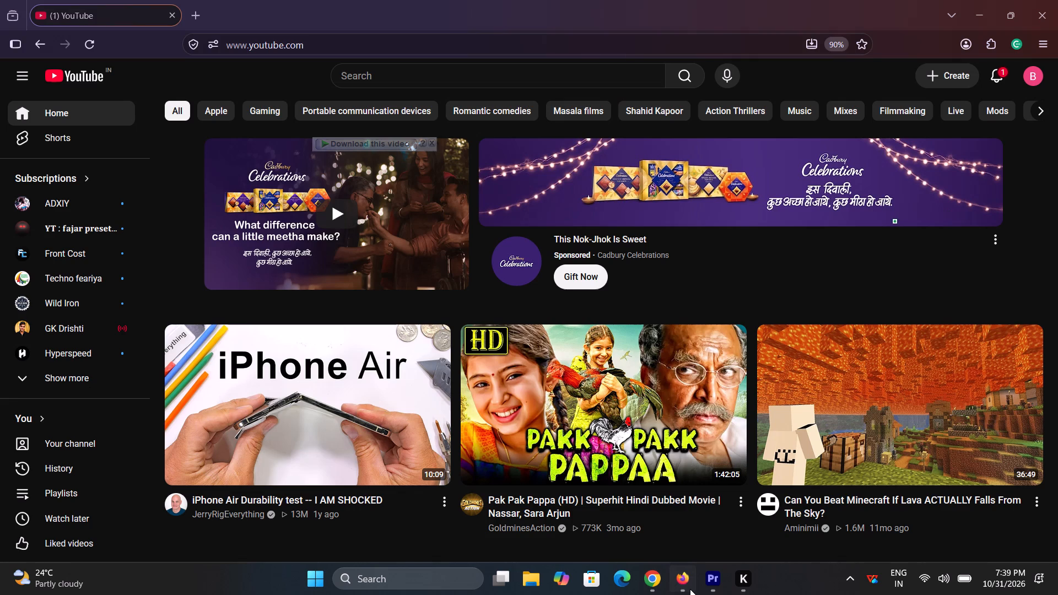
pyautogui.click(199, 0)
pyautogui.write('ancient fae')
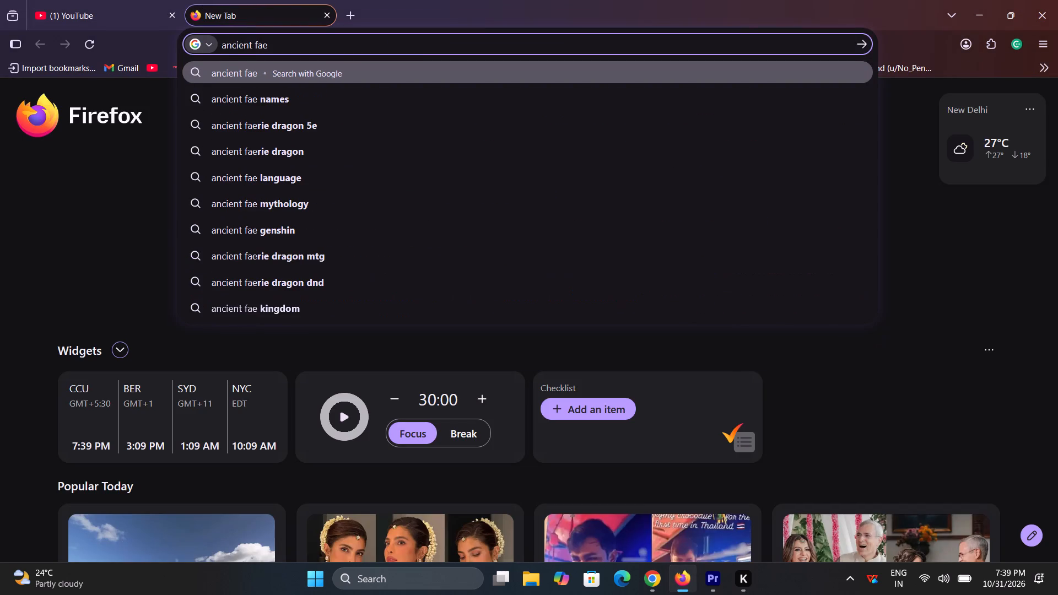
pyautogui.press('BackSpace')
pyautogui.write('rming')
pyautogui.press('space')
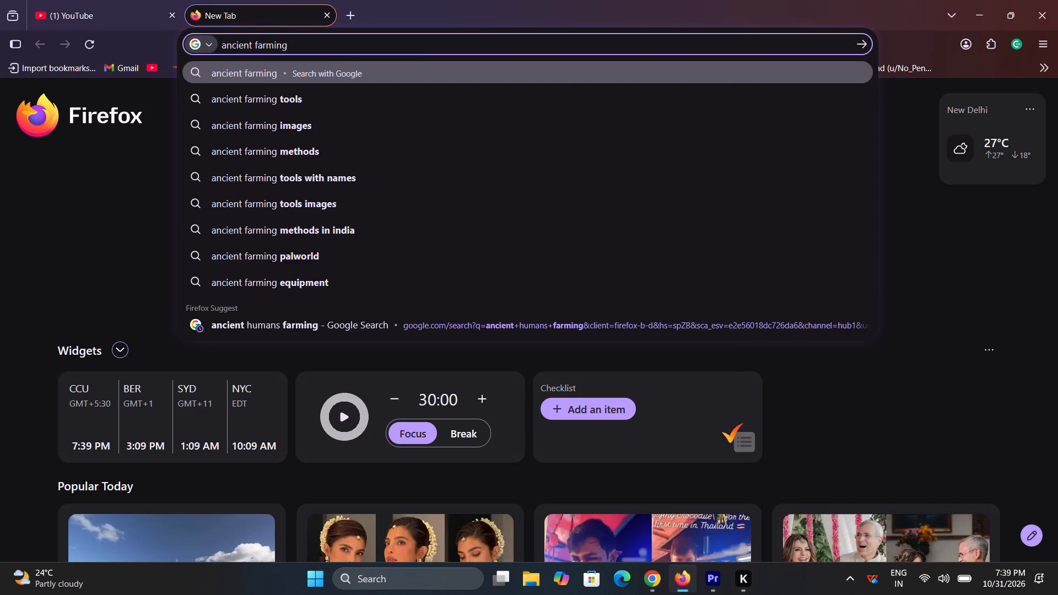
pyautogui.press('Down')
pyautogui.press('Down')
pyautogui.press('space')
pyautogui.press('Return')
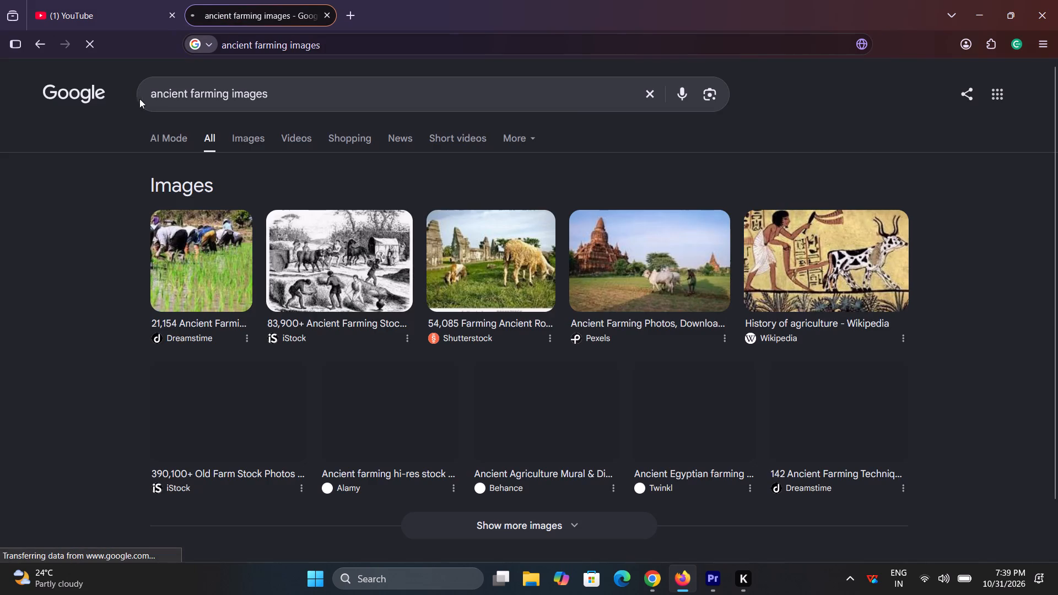
pyautogui.click(245, 137)
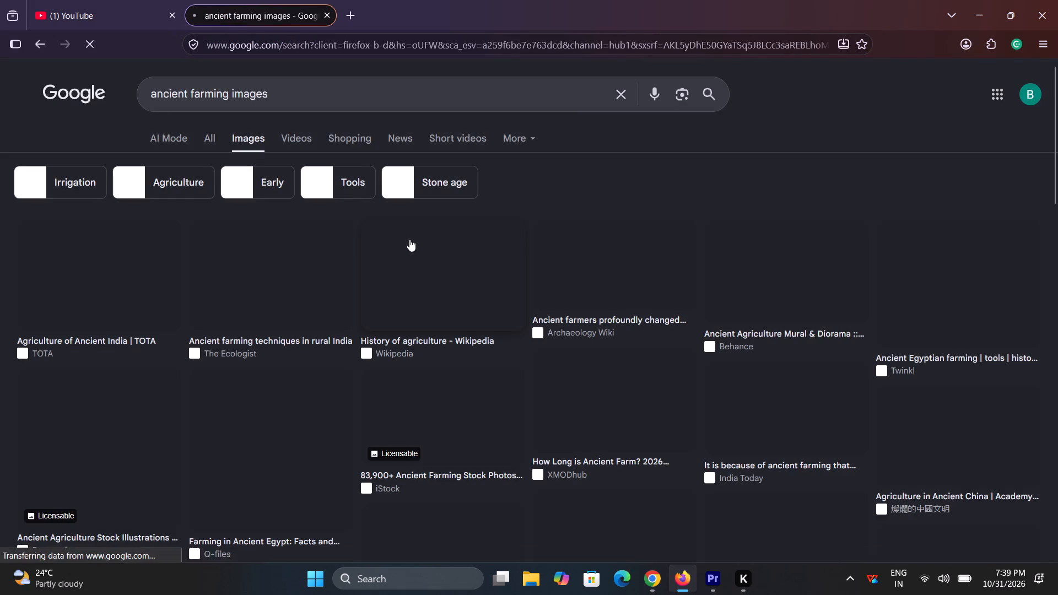
# Look through the image results for suitable ancient farming scenes, previewing the Behance agriculture mural.
pyautogui.scroll(-1, 409, 239)
pyautogui.scroll(-1, 425, 347)
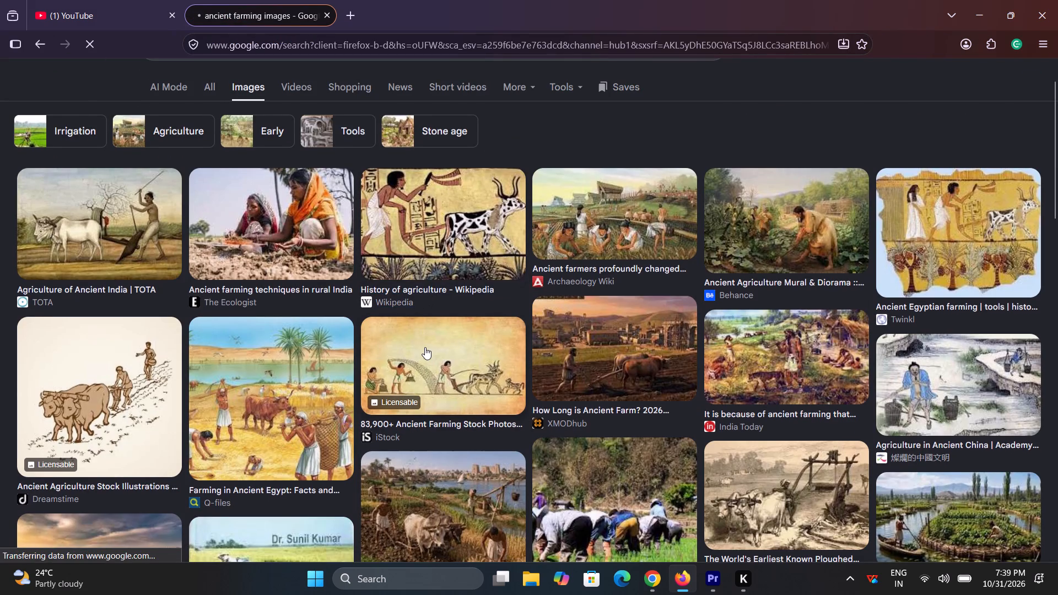
pyautogui.scroll(-1, 425, 347)
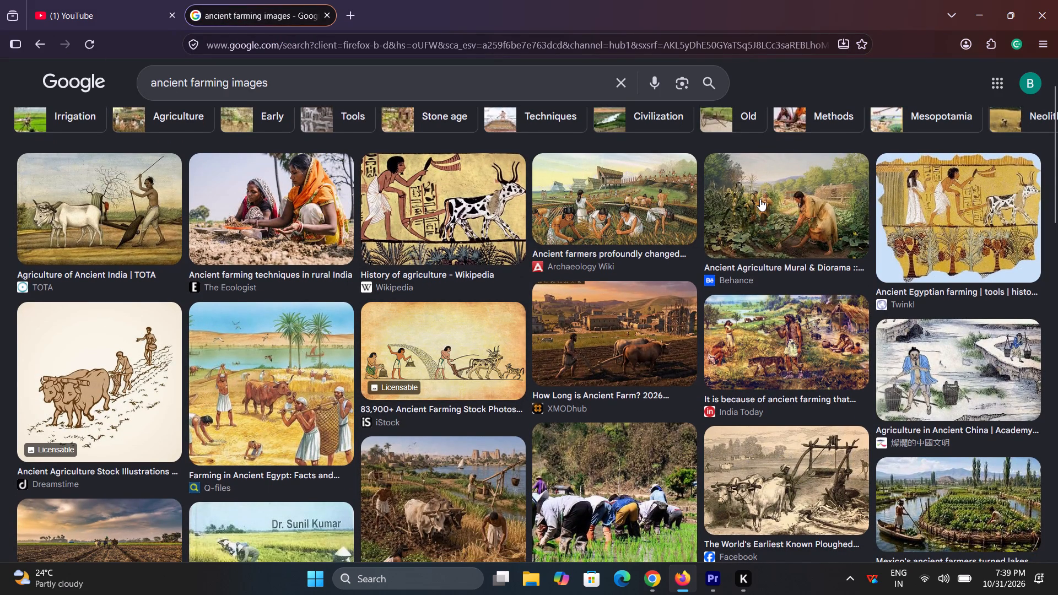
pyautogui.scroll(-2, 659, 350)
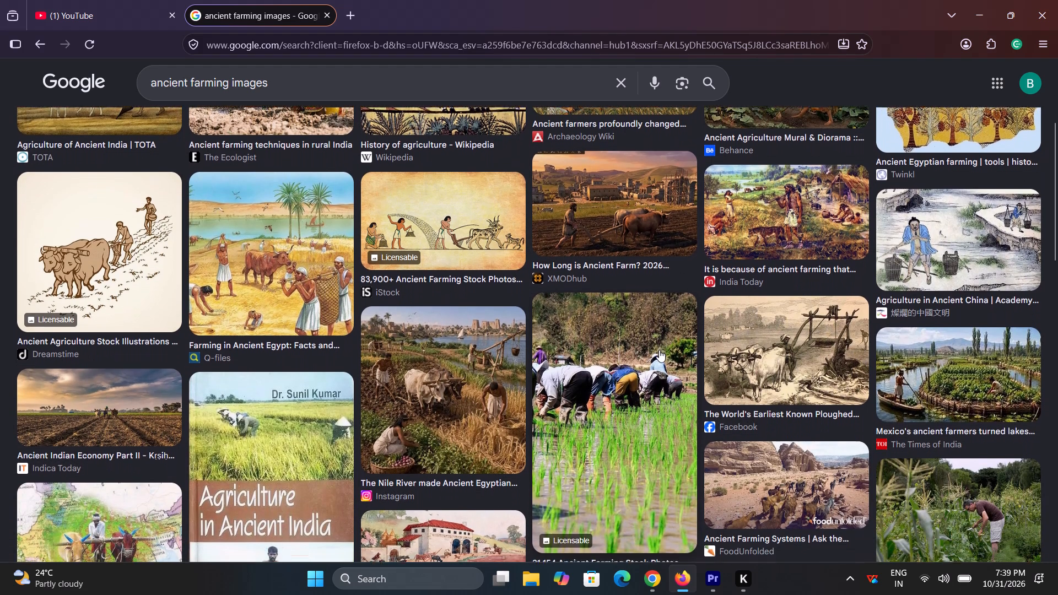
pyautogui.scroll(-2, 659, 350)
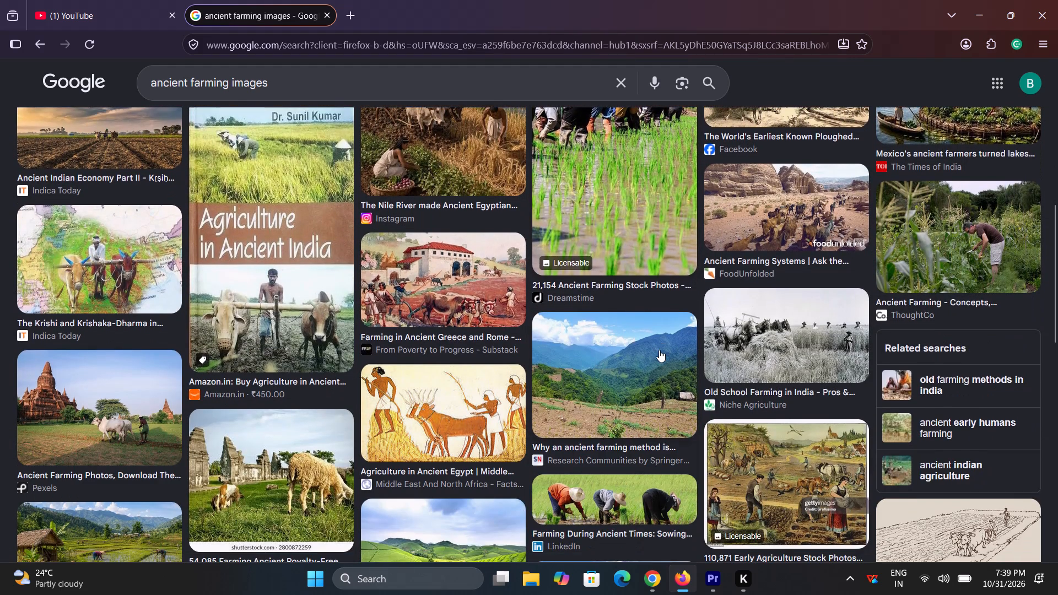
pyautogui.scroll(-1, 659, 350)
pyautogui.scroll(3, 384, 391)
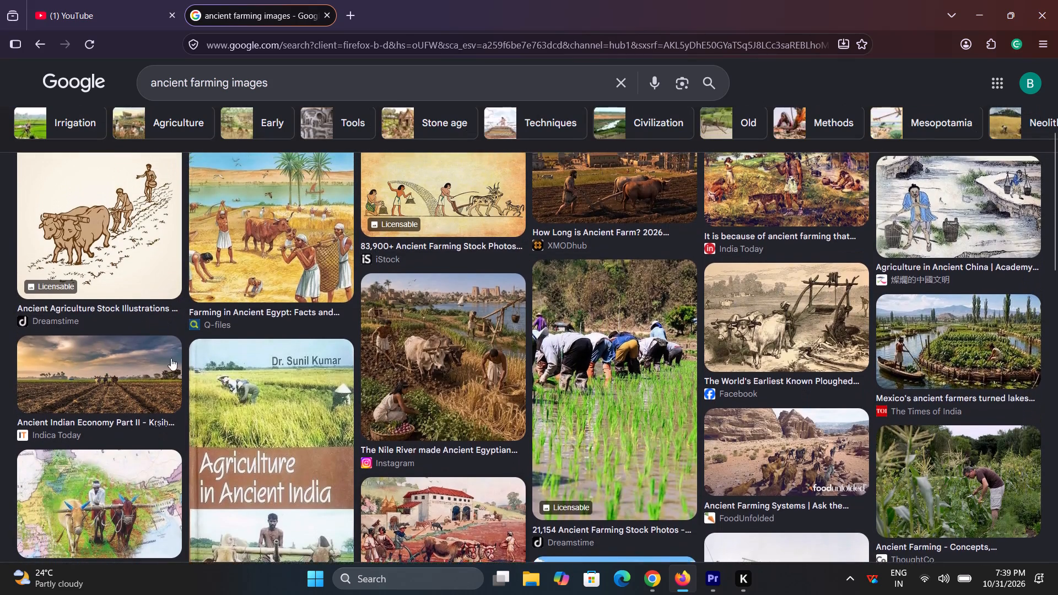
pyautogui.scroll(2, 156, 356)
pyautogui.scroll(1, 525, 297)
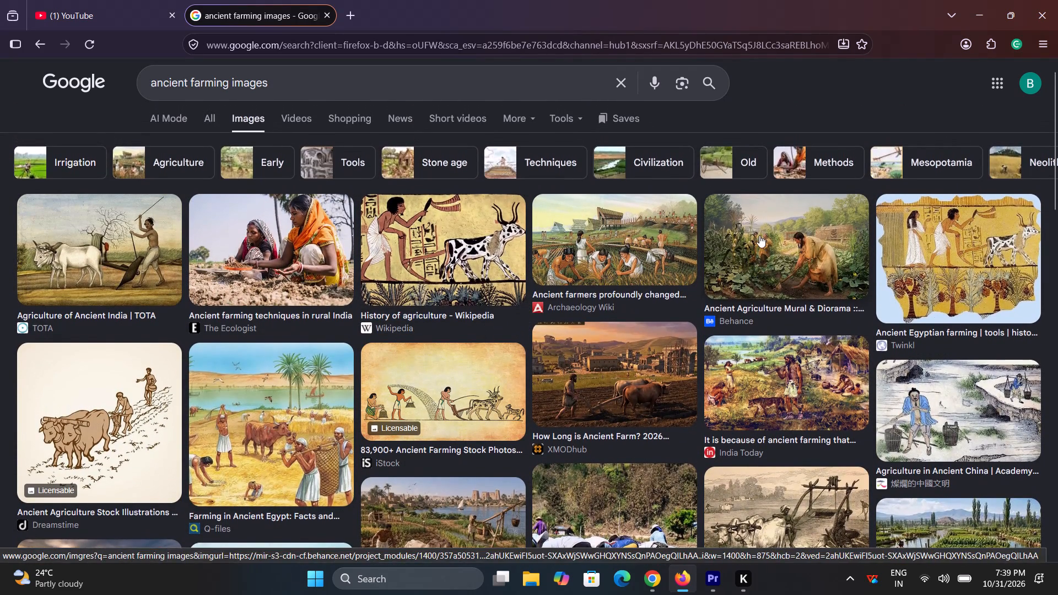
pyautogui.click(735, 251)
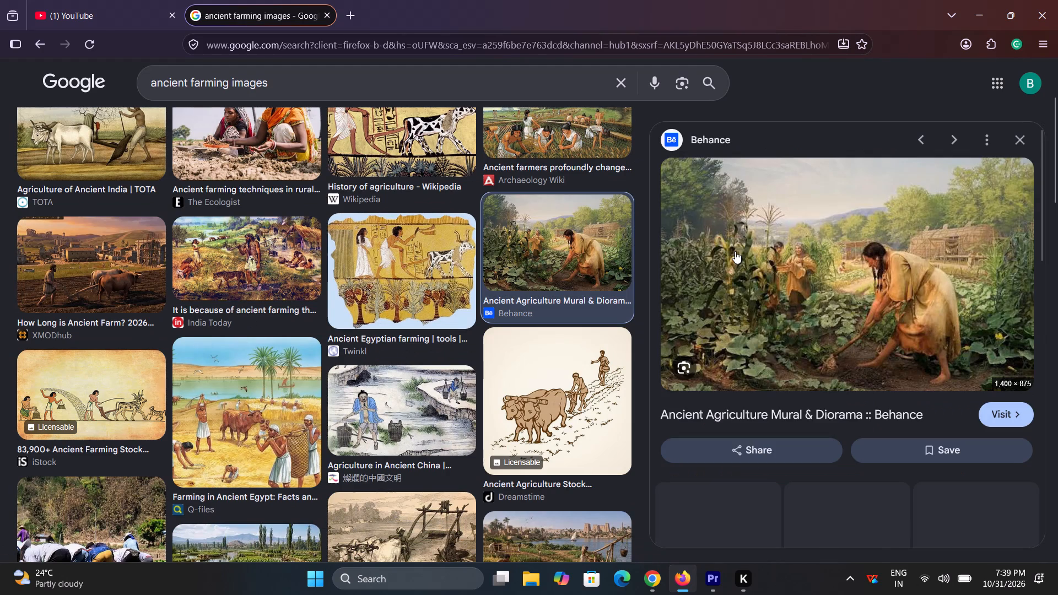
pyautogui.scroll(2, 607, 233)
# Save the Archaeology Wiki picture of ancient farmers in Downloads under the name dad, with All Files as the type.
pyautogui.click(563, 236)
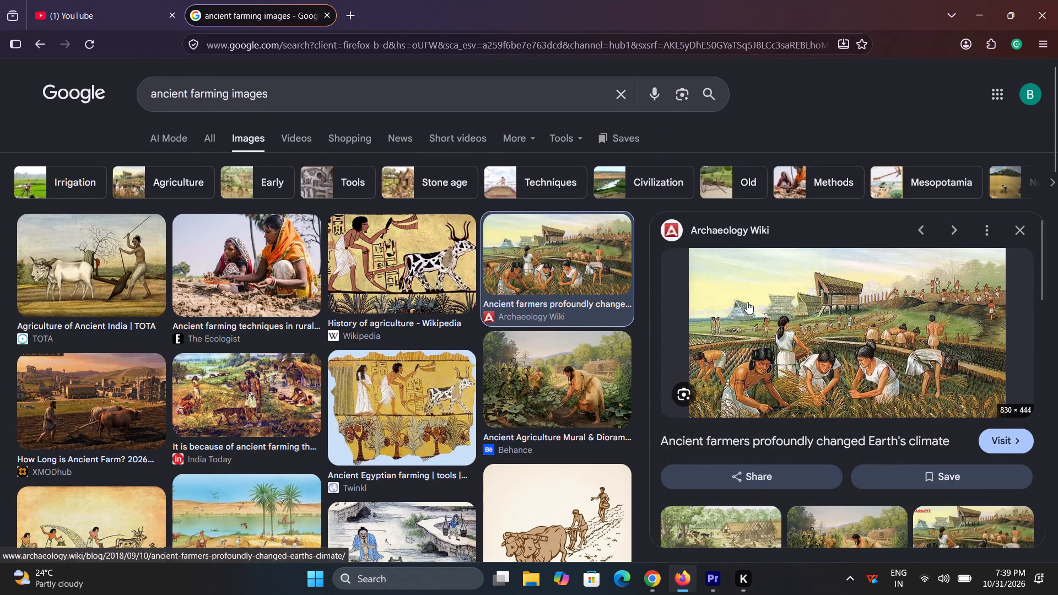
pyautogui.rightClick(747, 302)
pyautogui.click(819, 280)
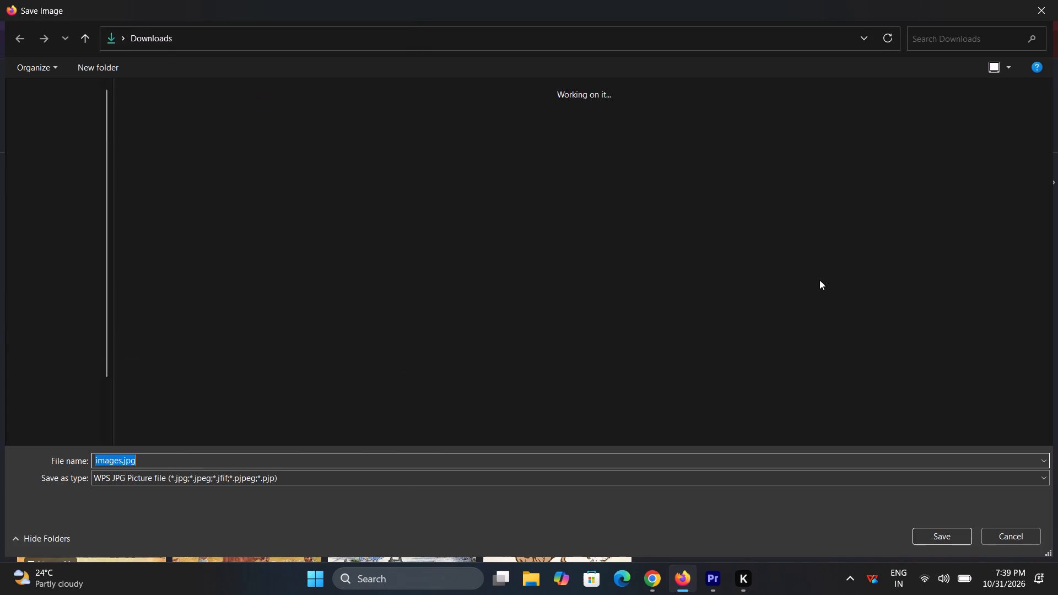
pyautogui.press('Return')
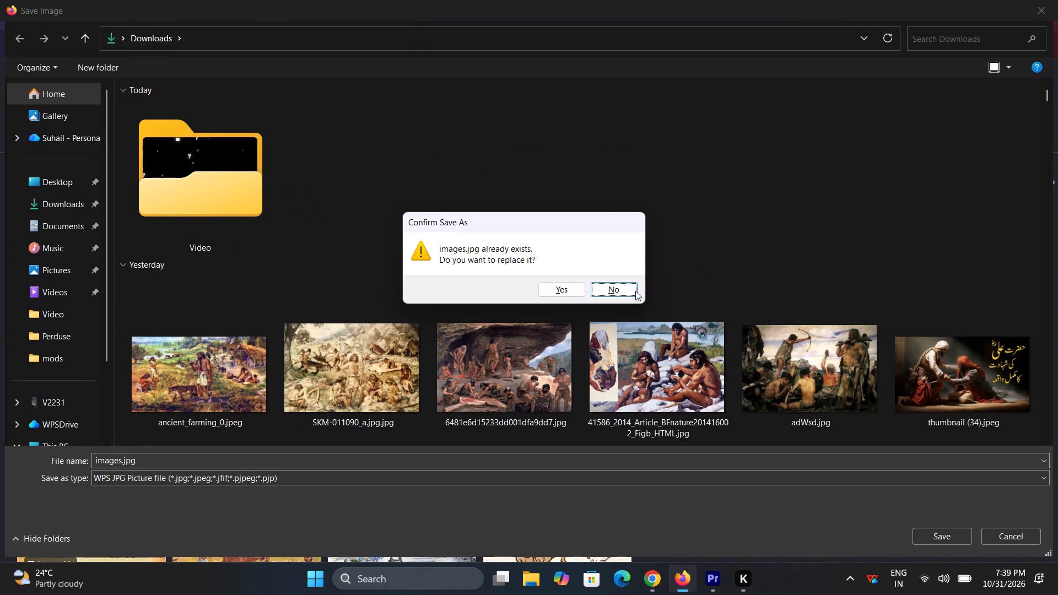
pyautogui.click(618, 293)
pyautogui.click(251, 470)
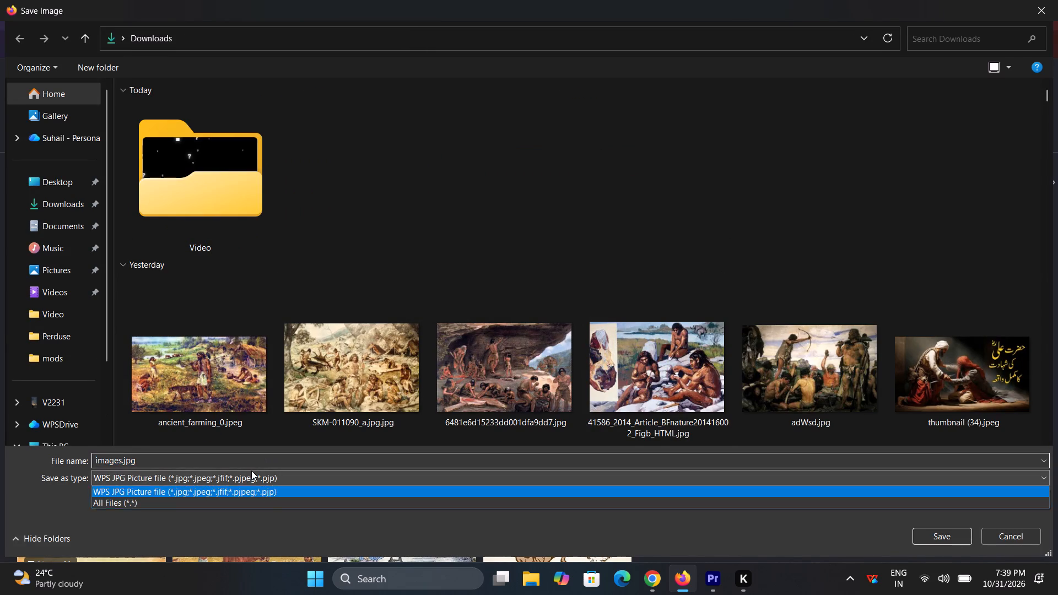
pyautogui.click(233, 461)
pyautogui.write('aad')
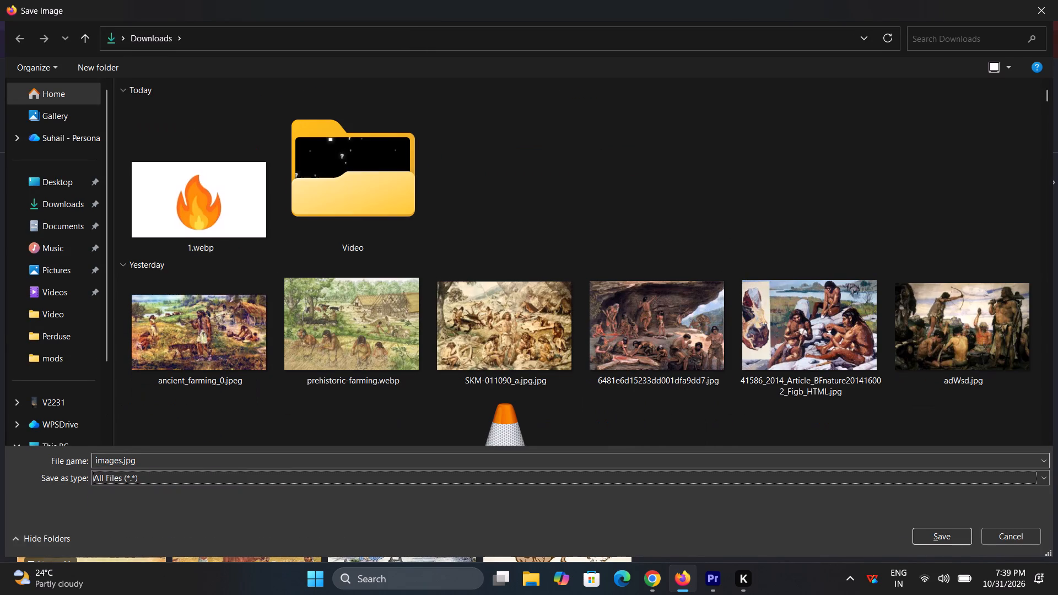
pyautogui.click(233, 461)
pyautogui.write('dad')
pyautogui.press('Return')
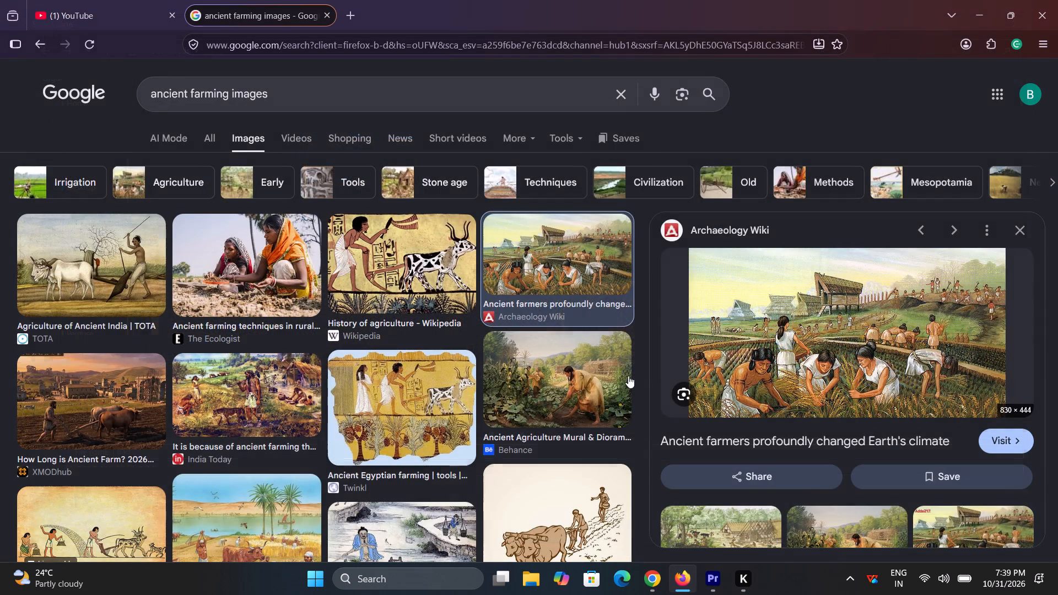
# Preview the Q-files First Farmers illustration from the related images and return to the Archaeology Wiki picture.
pyautogui.scroll(-3, 750, 410)
pyautogui.click(709, 401)
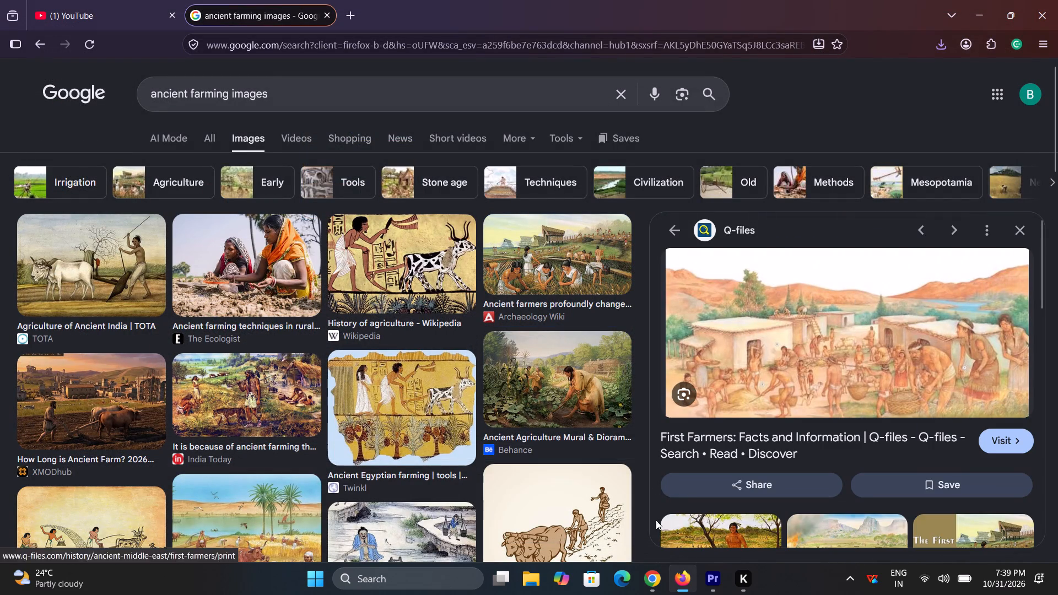
pyautogui.click(44, 39)
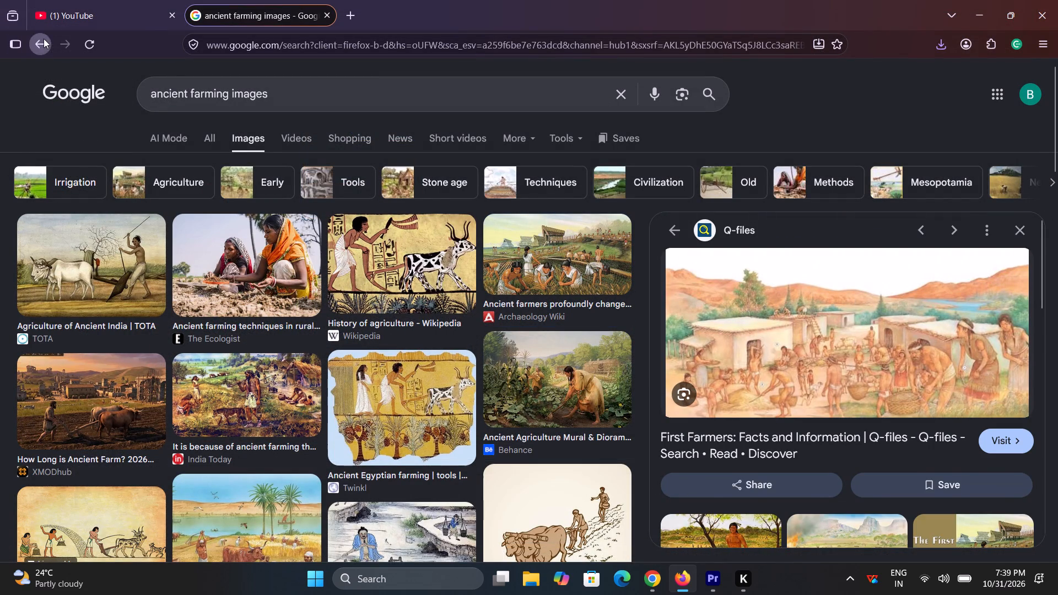
# Save the History For Kids picture of Ancient Greek farmers from the related images in Downloads under the name images.jpgqeq.
pyautogui.scroll(1, 939, 391)
pyautogui.click(867, 443)
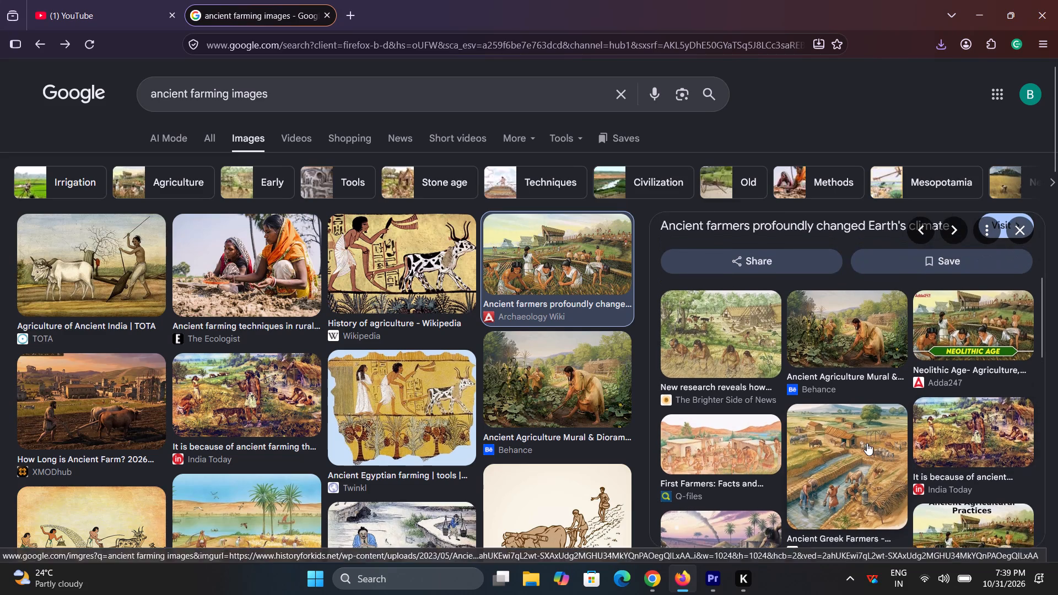
pyautogui.rightClick(834, 310)
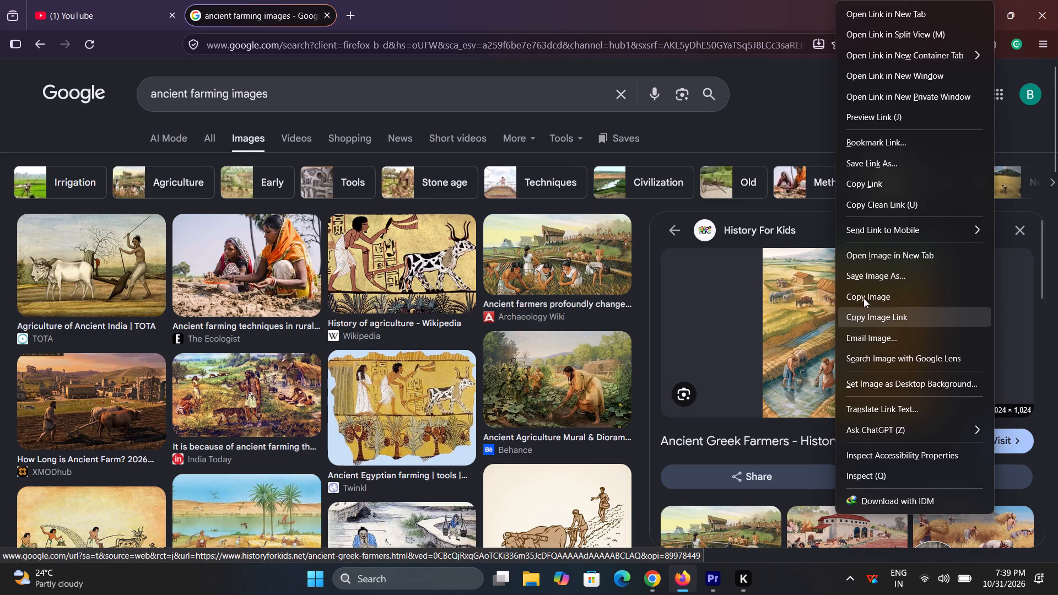
pyautogui.click(886, 278)
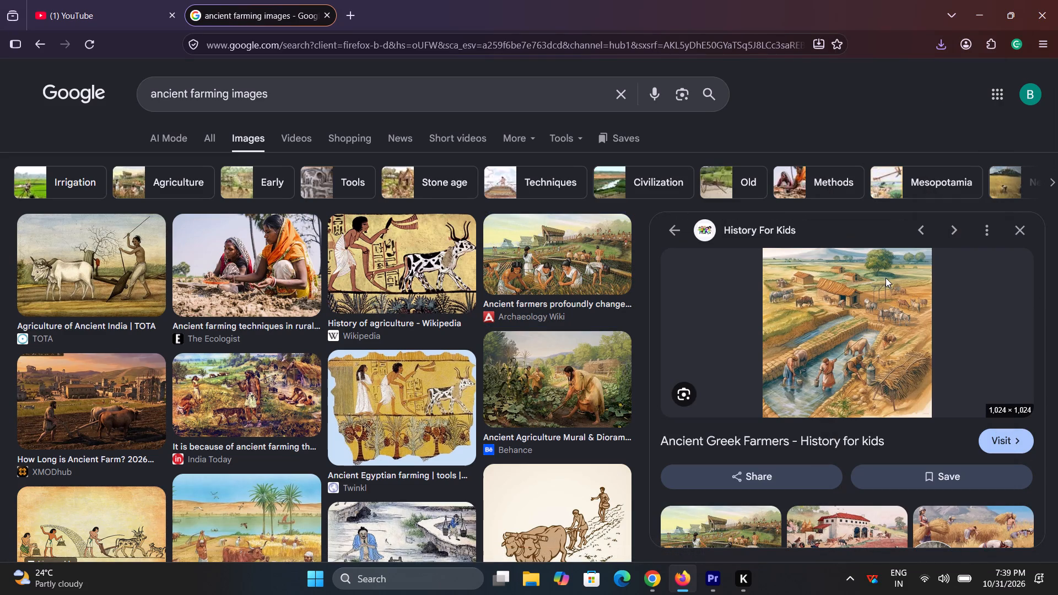
pyautogui.press('Return')
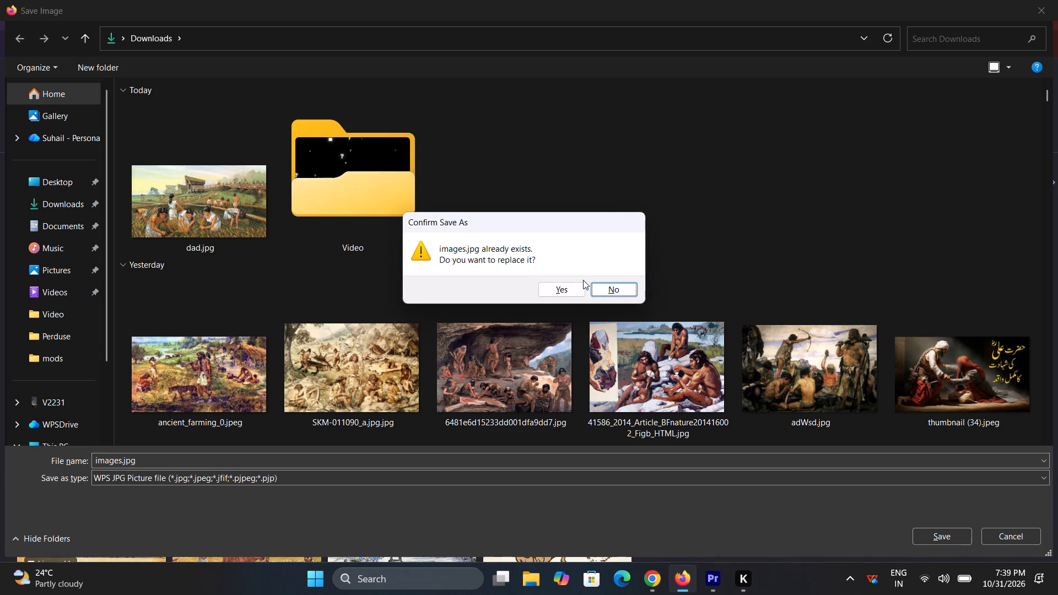
pyautogui.click(604, 286)
pyautogui.click(312, 458)
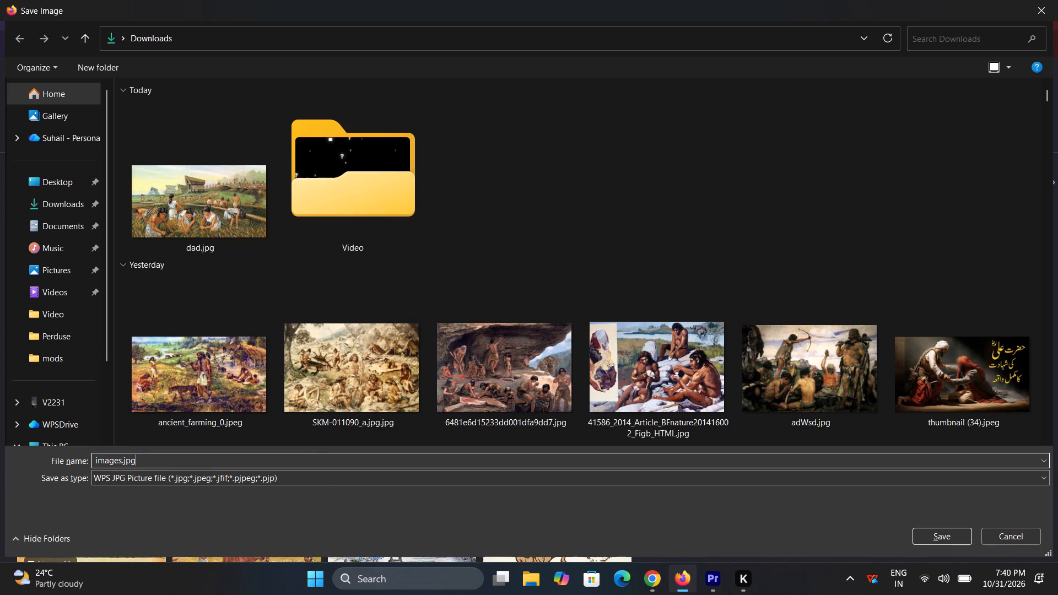
pyautogui.write('qeq')
pyautogui.press('Return')
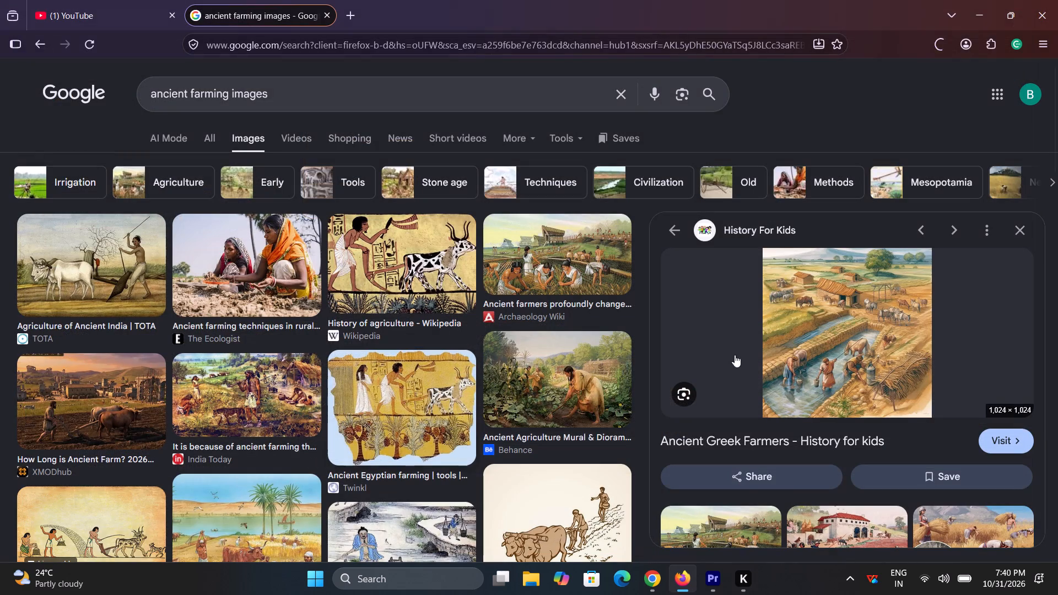
# Switch to Premiere Pro and import images.jpgqeq.jpg and dad.jpg from Downloads into the image bin.
pyautogui.scroll(-2, 781, 372)
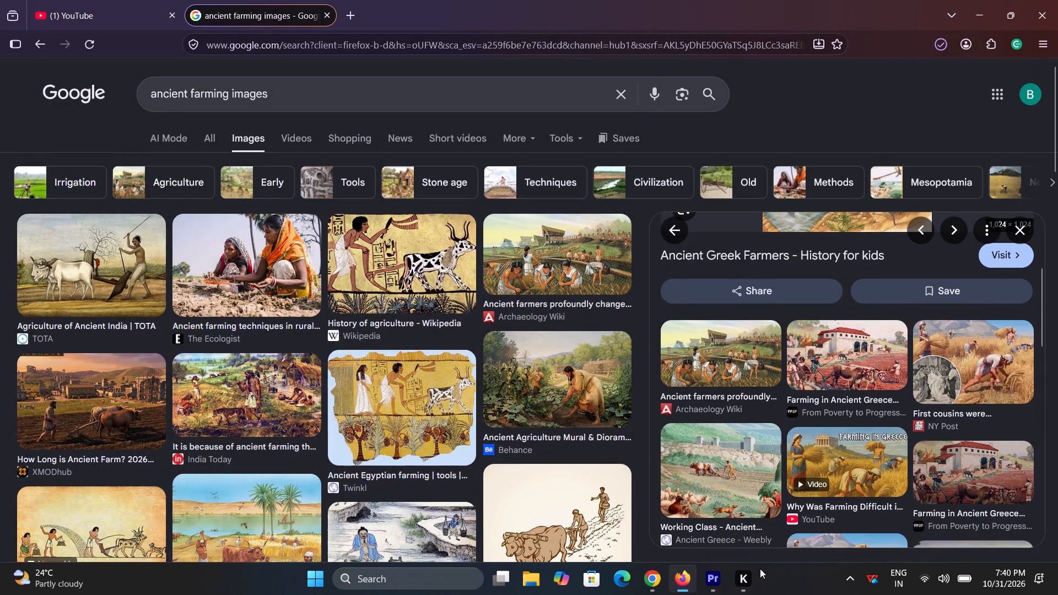
pyautogui.moveTo(747, 581); pyautogui.dragTo(734, 582)
pyautogui.click(715, 586)
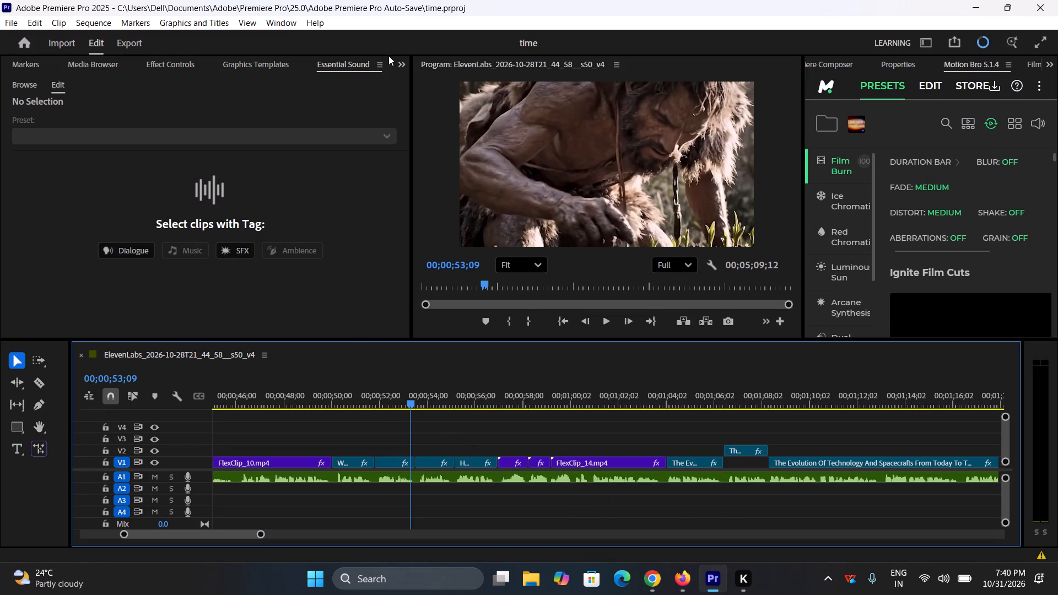
pyautogui.click(401, 65)
pyautogui.click(417, 83)
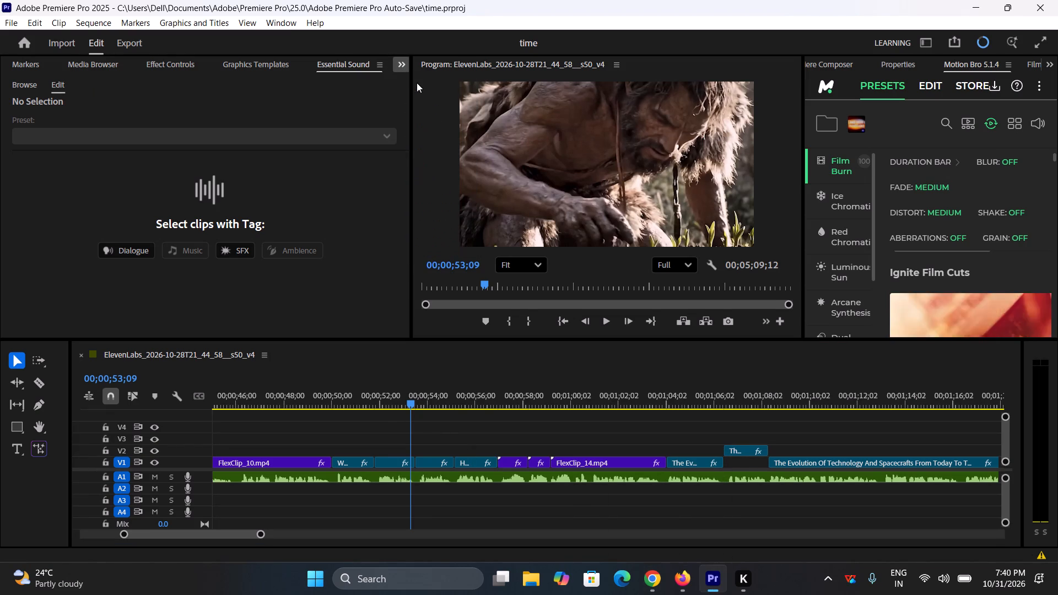
pyautogui.click(402, 59)
pyautogui.click(414, 92)
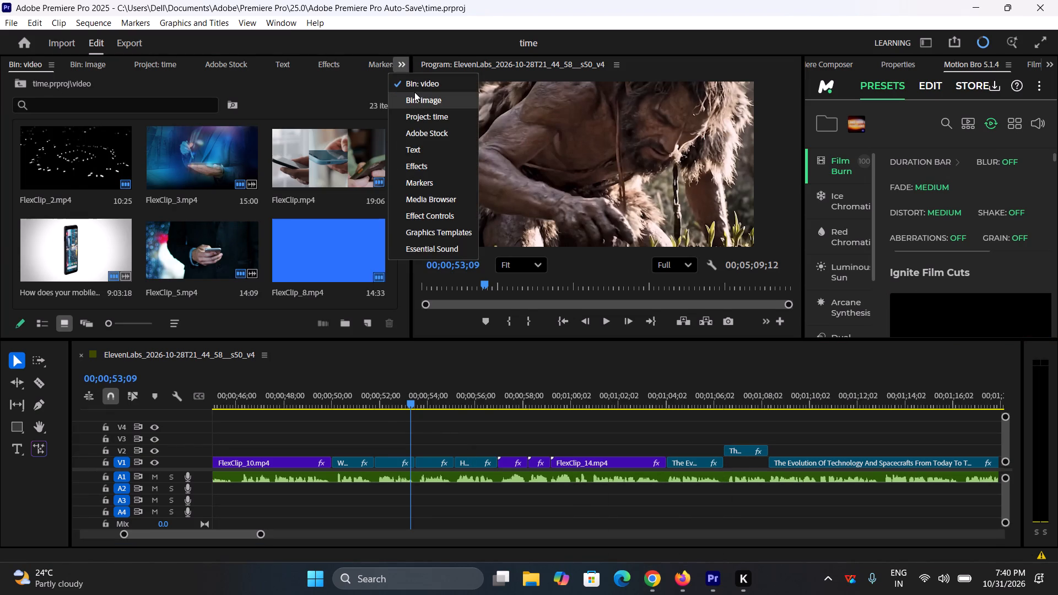
pyautogui.tripleClick(260, 220)
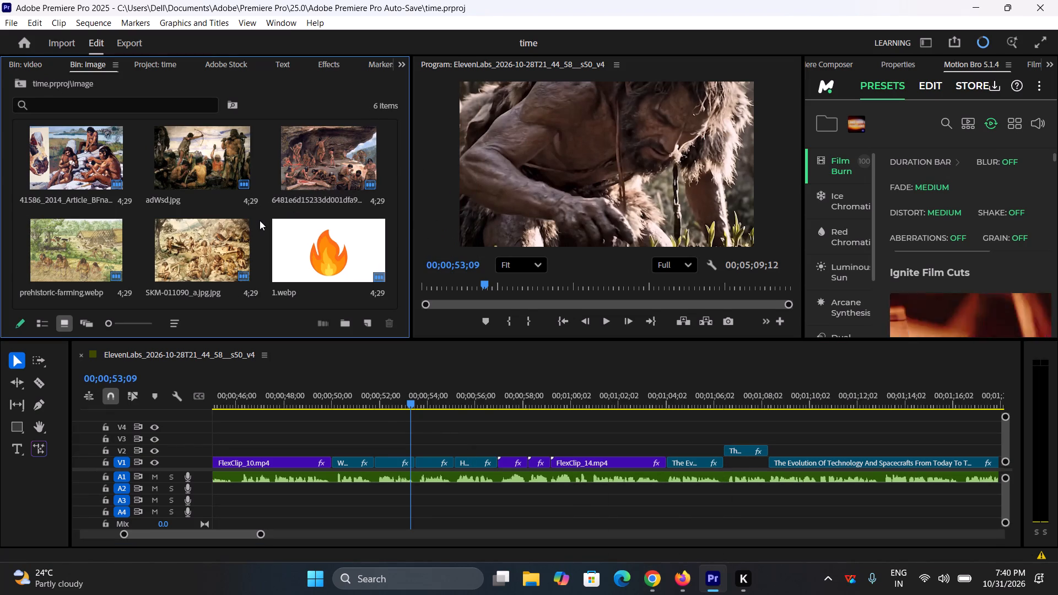
pyautogui.click(260, 220)
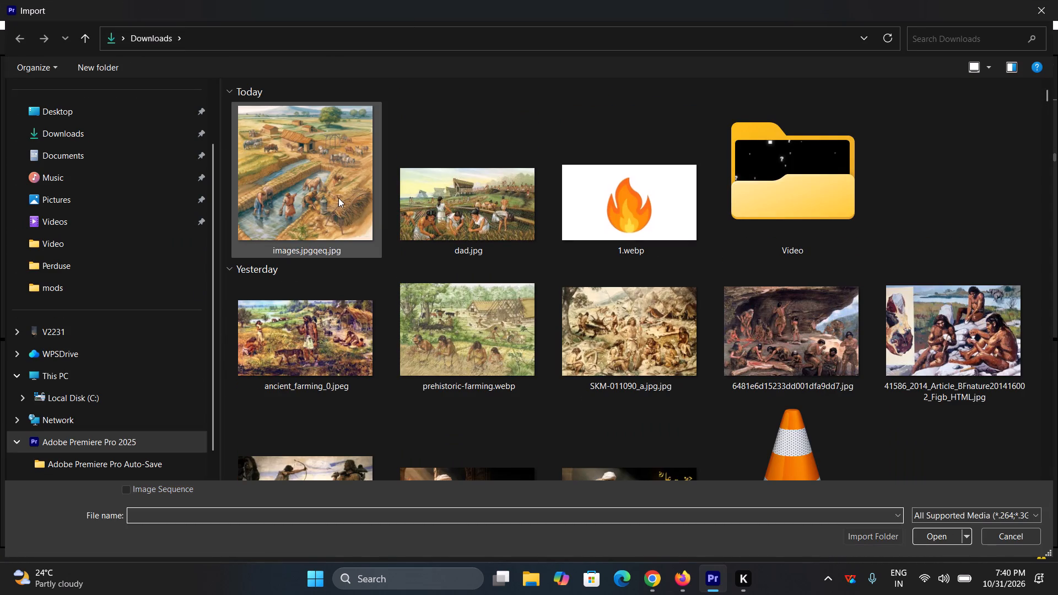
pyautogui.keyDown('ctrl'); pyautogui.click(337, 198); pyautogui.keyUp('ctrl')
pyautogui.keyDown('ctrl'); pyautogui.click(431, 205); pyautogui.keyUp('ctrl')
pyautogui.press('Return')
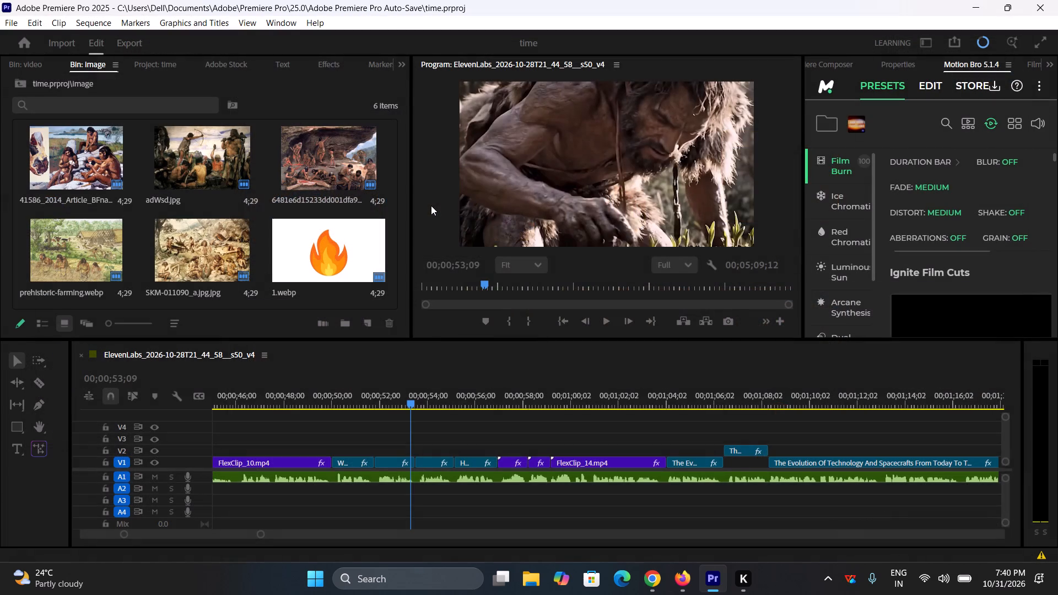
# Place dad.jpg on V2 from about 00;00;51;24 and trim its end to match the V1 clip beneath it.
pyautogui.scroll(-1, 253, 220)
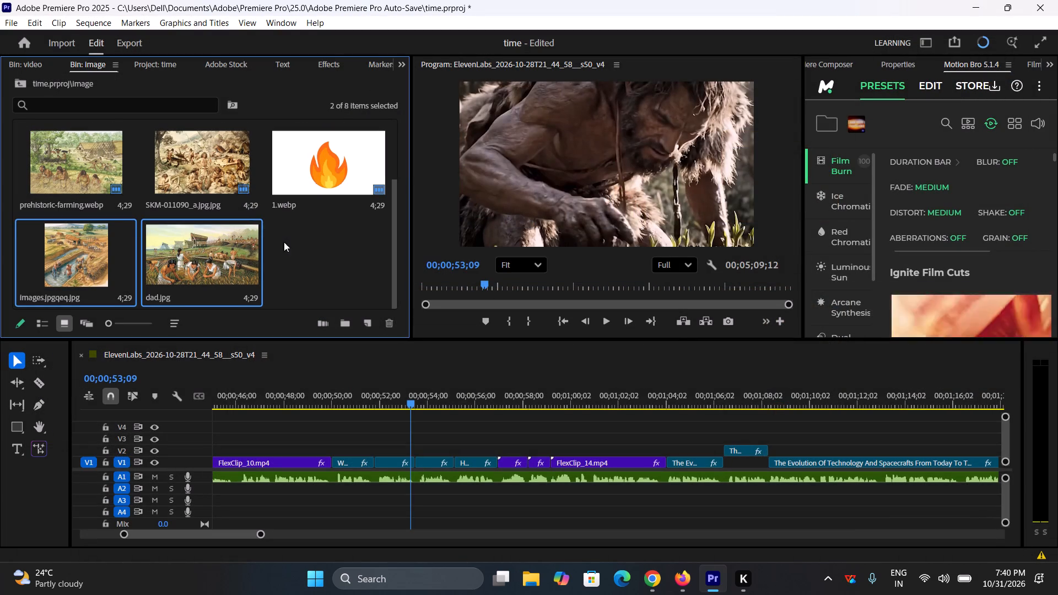
pyautogui.click(303, 258)
pyautogui.moveTo(202, 266); pyautogui.dragTo(390, 455)
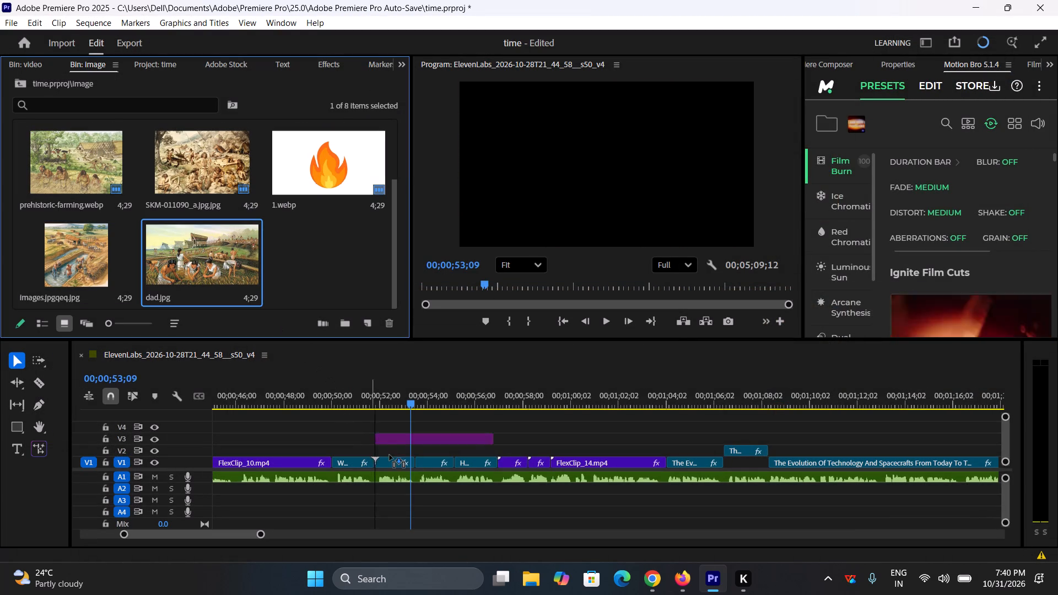
pyautogui.moveTo(390, 455); pyautogui.dragTo(379, 451)
pyautogui.moveTo(402, 454); pyautogui.dragTo(392, 454)
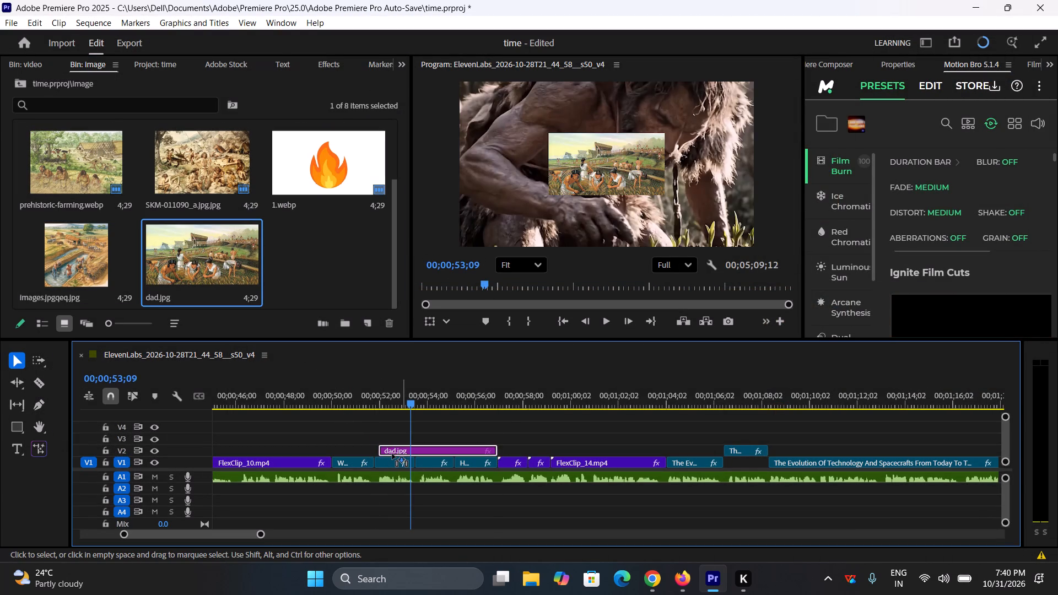
pyautogui.moveTo(392, 454); pyautogui.dragTo(393, 454)
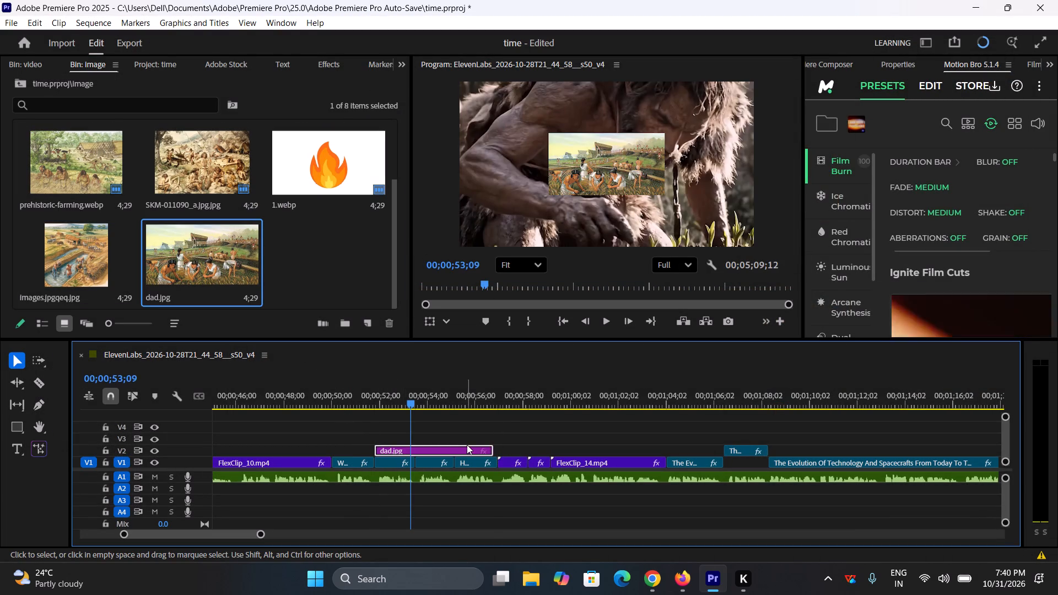
pyautogui.moveTo(490, 450); pyautogui.dragTo(418, 464)
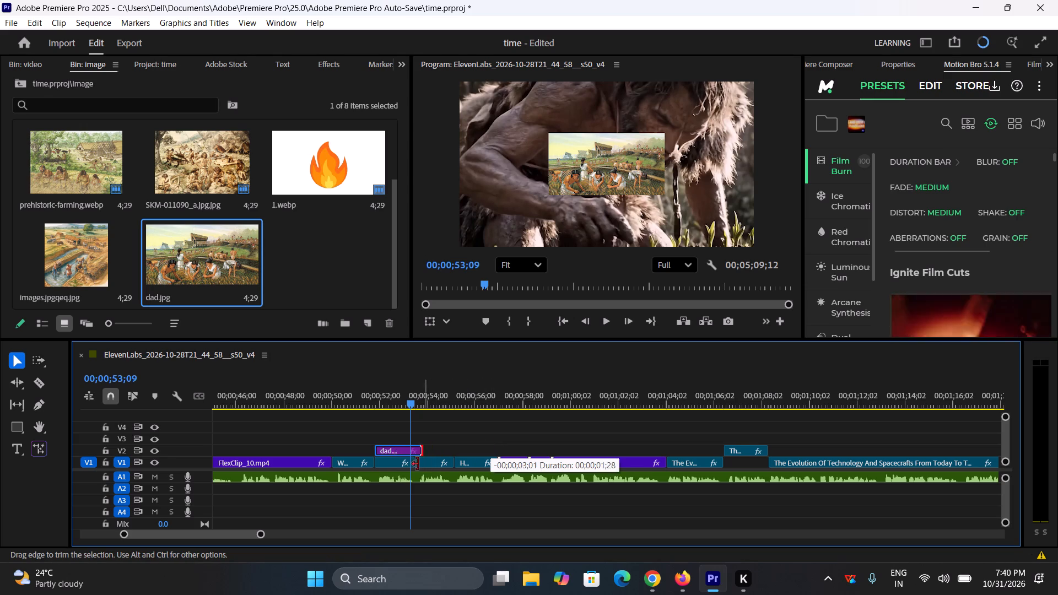
pyautogui.moveTo(418, 464); pyautogui.dragTo(415, 463)
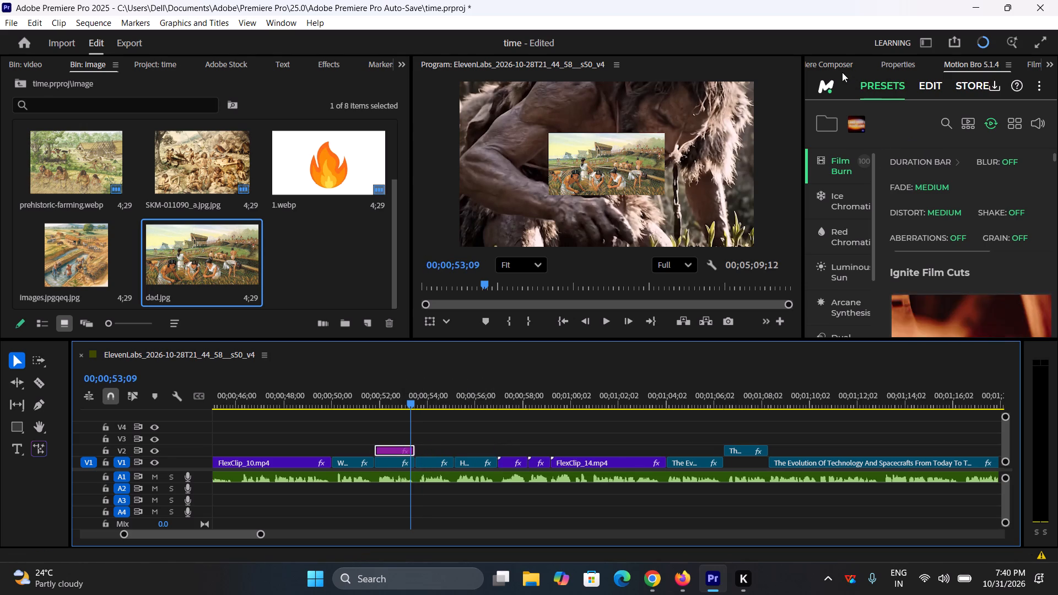
# Scale the dad.jpg clip to fill the frame.
pyautogui.click(908, 64)
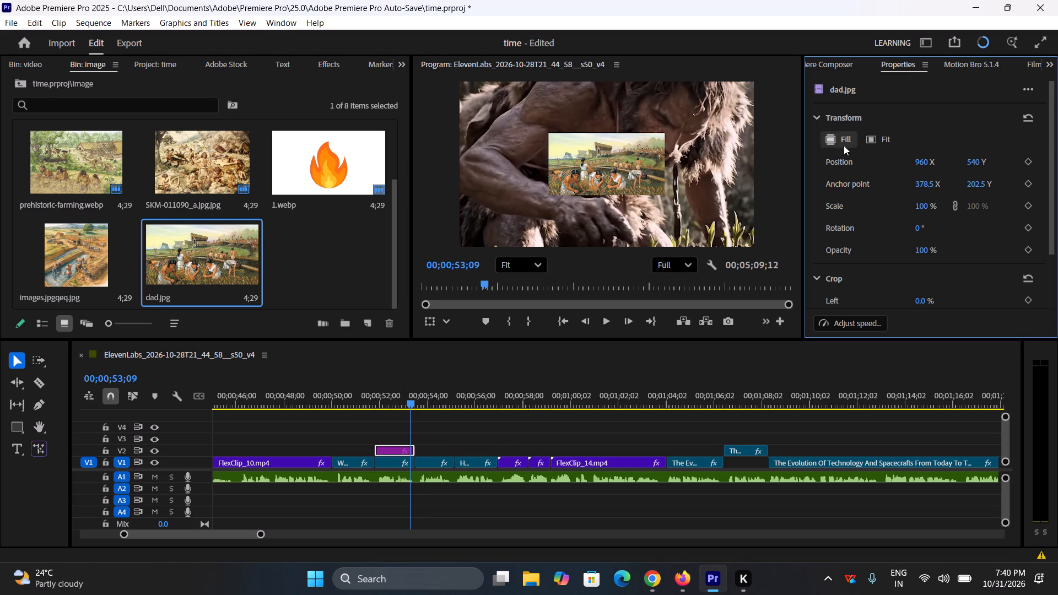
pyautogui.click(844, 145)
# Cut the V1 clip beneath dad.jpg, move dad.jpg down into its place on V1, and play back that part.
pyautogui.click(393, 459)
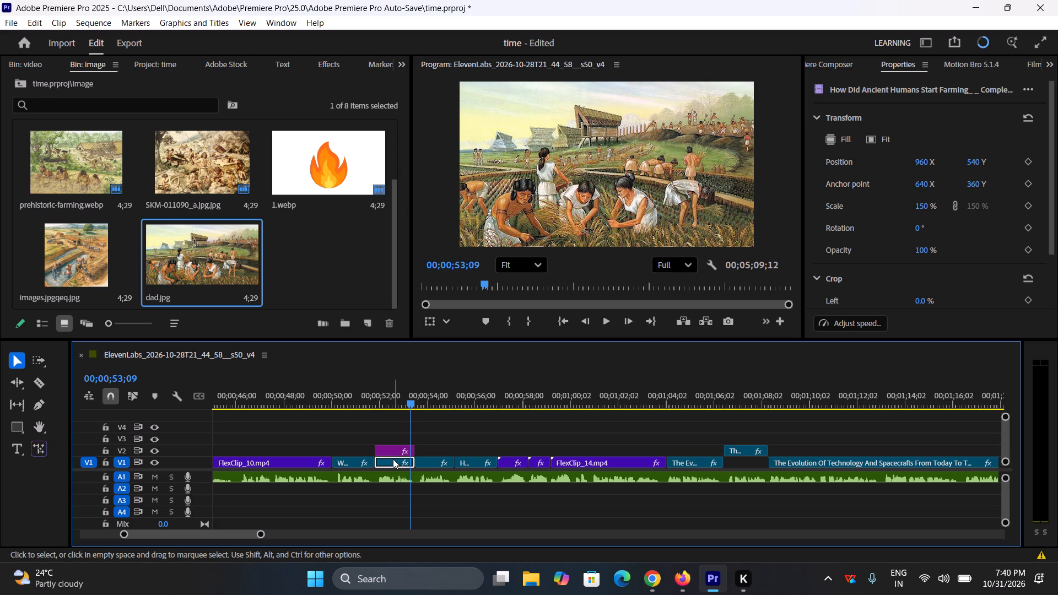
pyautogui.hotkey('ctrl', 'x')
pyautogui.moveTo(387, 451); pyautogui.dragTo(387, 457)
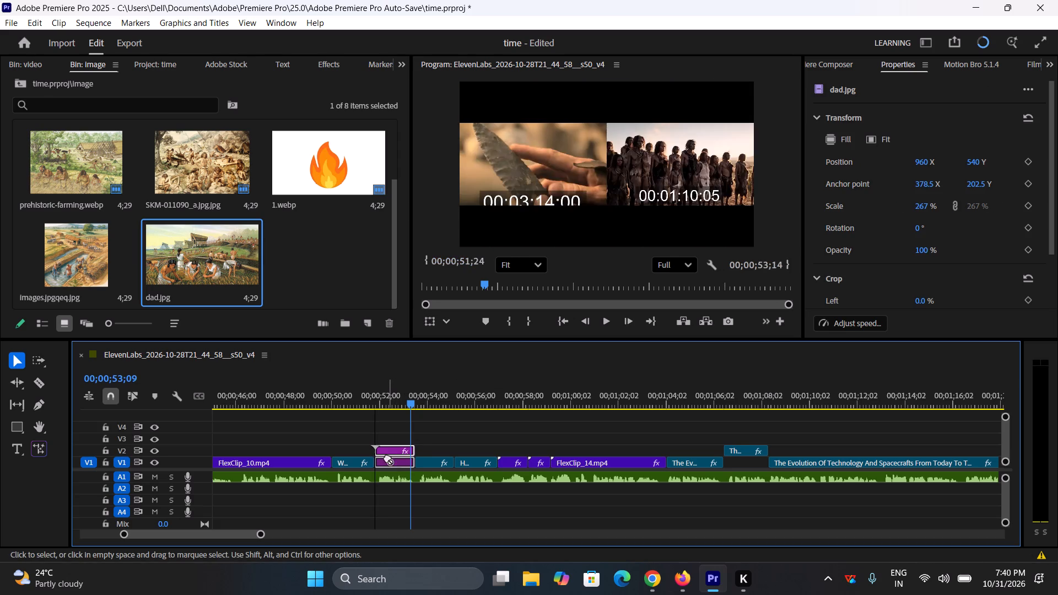
pyautogui.click(370, 398)
pyautogui.press('space')
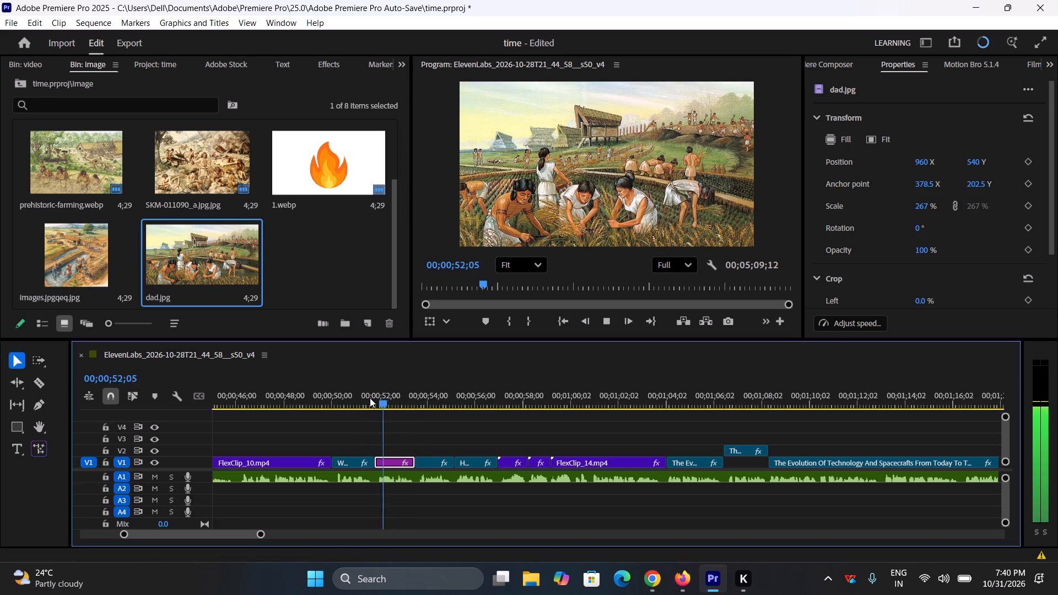
pyautogui.press('space')
pyautogui.press('space')
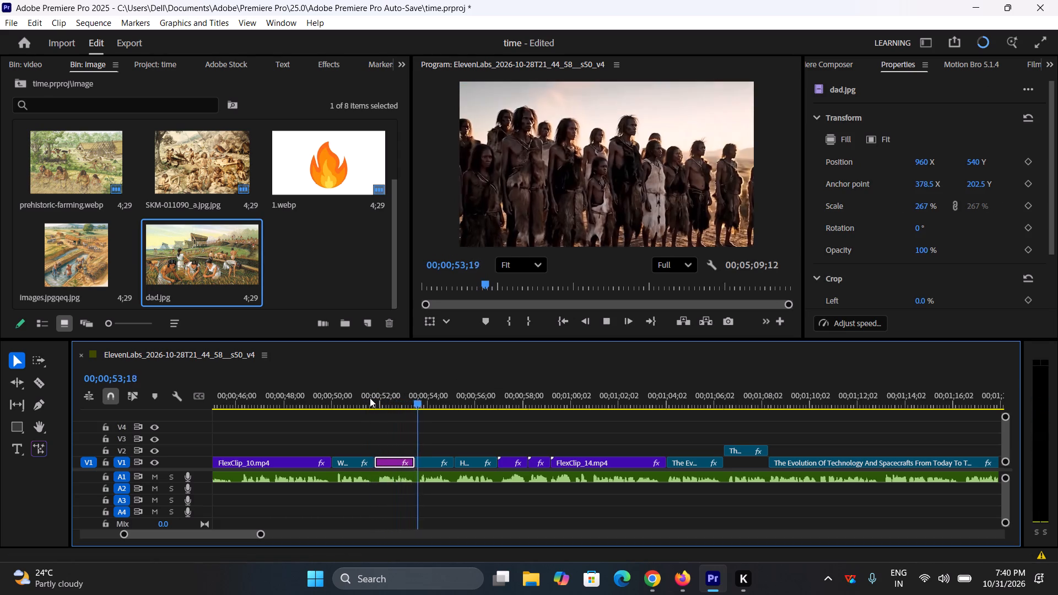
# Replace the V1 clip directly after dad.jpg with images.jpgqeq.jpg, trimmed to a duration of 00;00;01;19.
pyautogui.moveTo(89, 269); pyautogui.dragTo(430, 448)
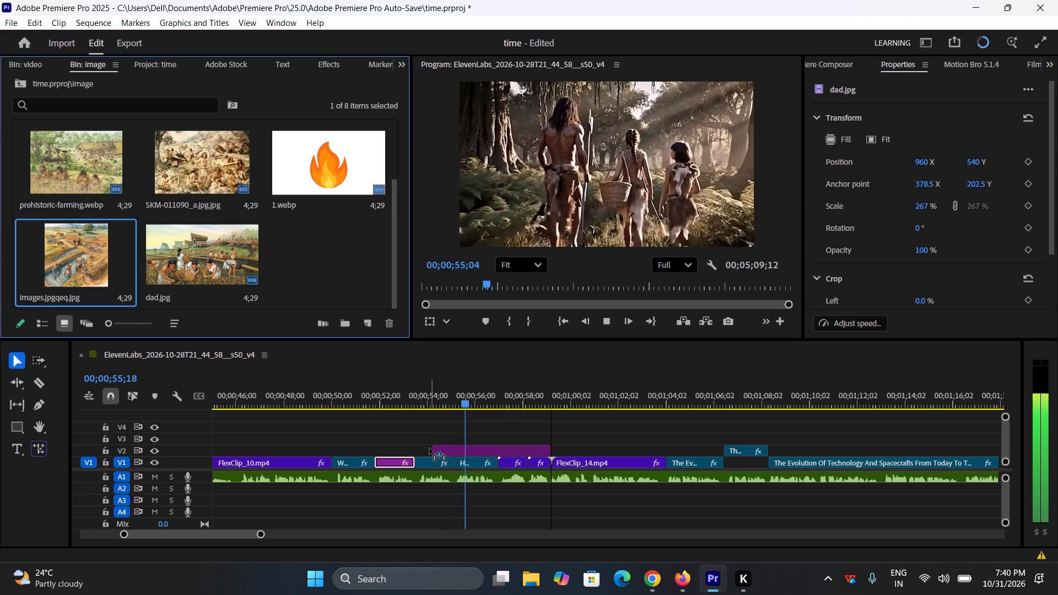
pyautogui.moveTo(430, 448); pyautogui.dragTo(418, 449)
pyautogui.press('space')
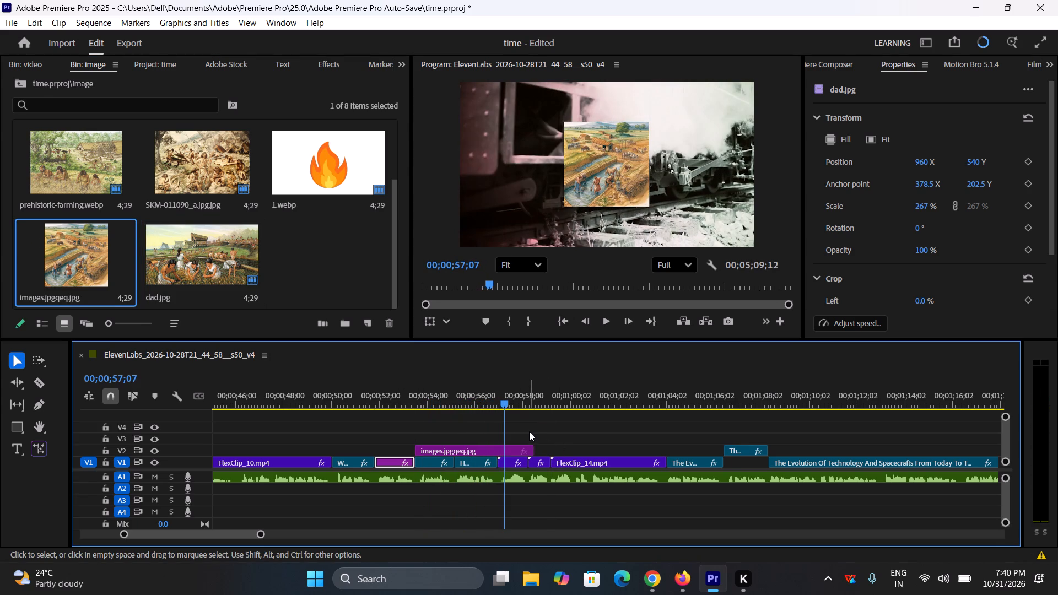
pyautogui.moveTo(532, 449); pyautogui.dragTo(454, 455)
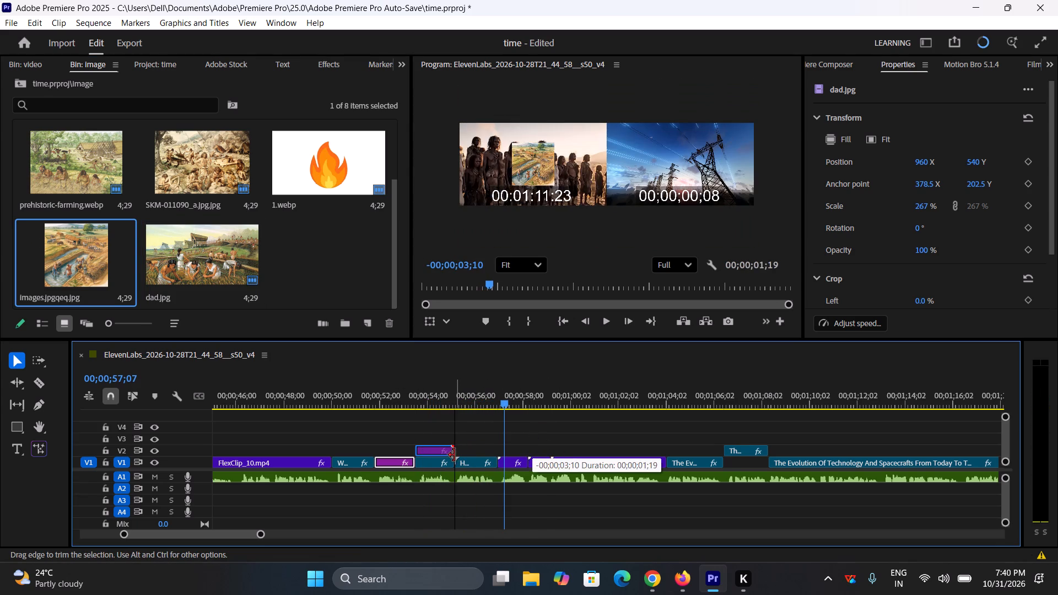
pyautogui.moveTo(440, 452); pyautogui.dragTo(440, 467)
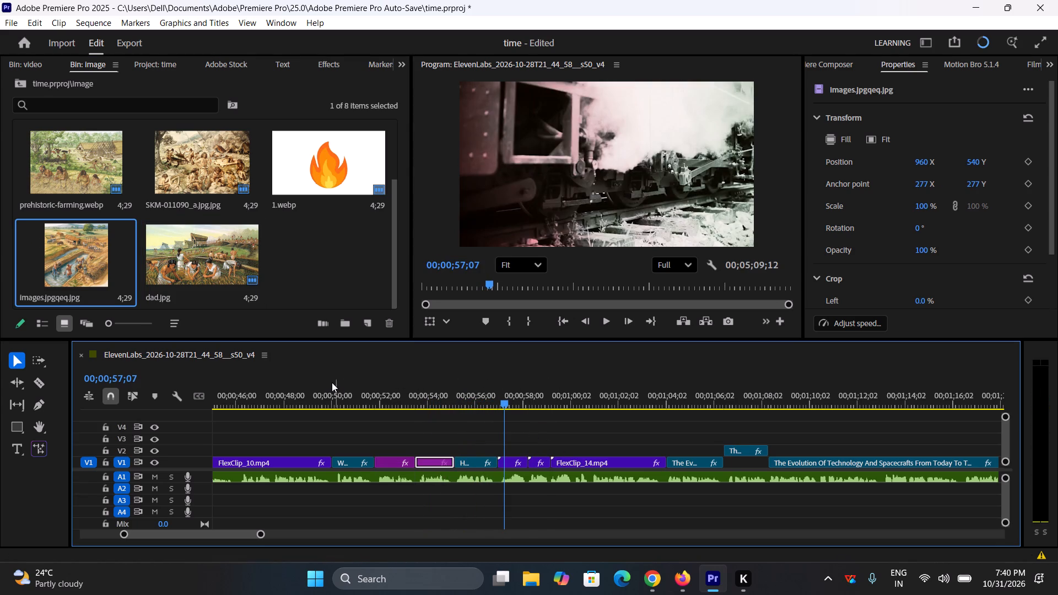
# Play back the section around images.jpgqeq.jpg and scale that clip to fill the frame.
pyautogui.press('space')
pyautogui.press('space')
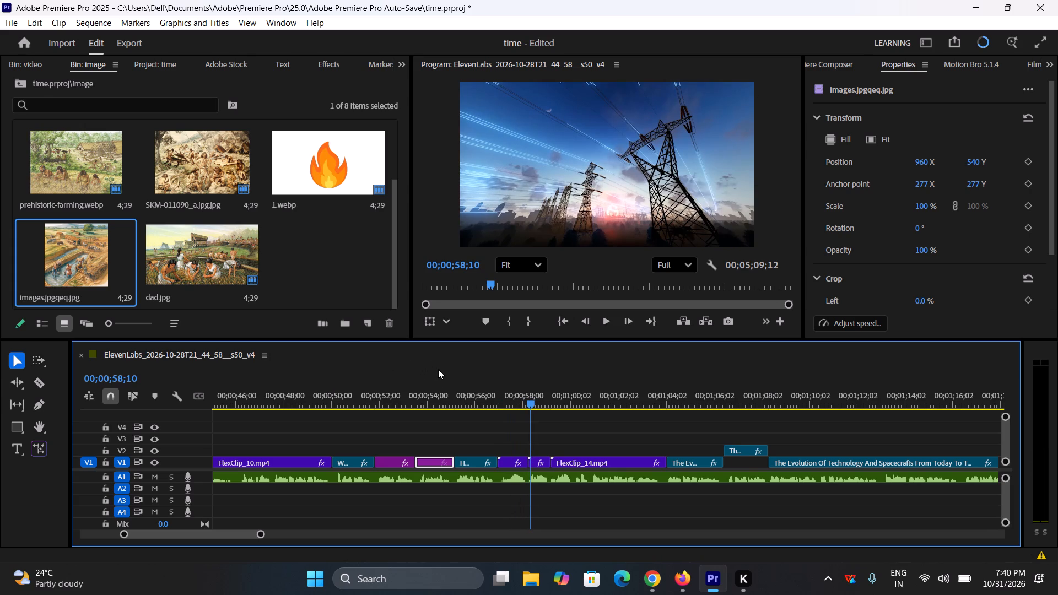
pyautogui.click(440, 406)
pyautogui.press('space')
pyautogui.press('space')
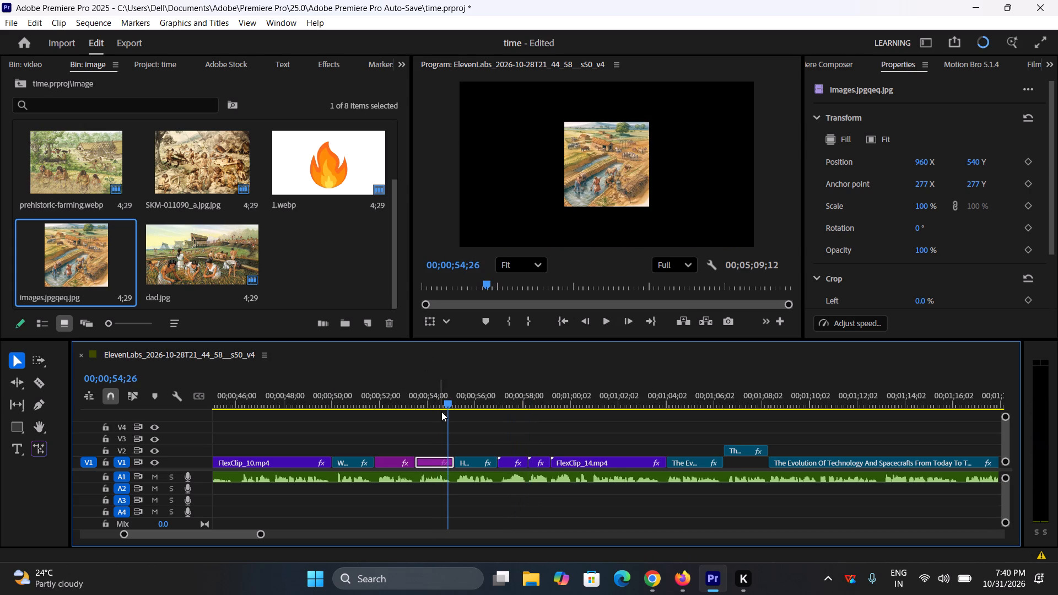
pyautogui.click(832, 142)
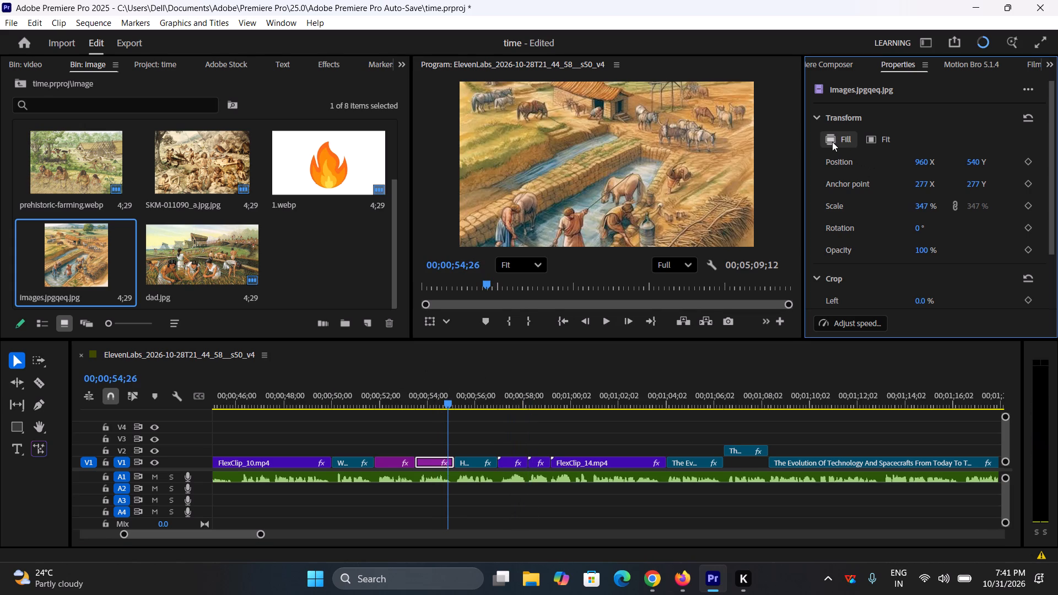
# Reframe images.jpgqeq.jpg vertically by setting its anchor point Y to 333, keeping its position at 960, 540.
pyautogui.moveTo(975, 163); pyautogui.dragTo(1012, 174)
pyautogui.hotkey('ctrl', 'z')
pyautogui.moveTo(979, 184); pyautogui.dragTo(1057, 228)
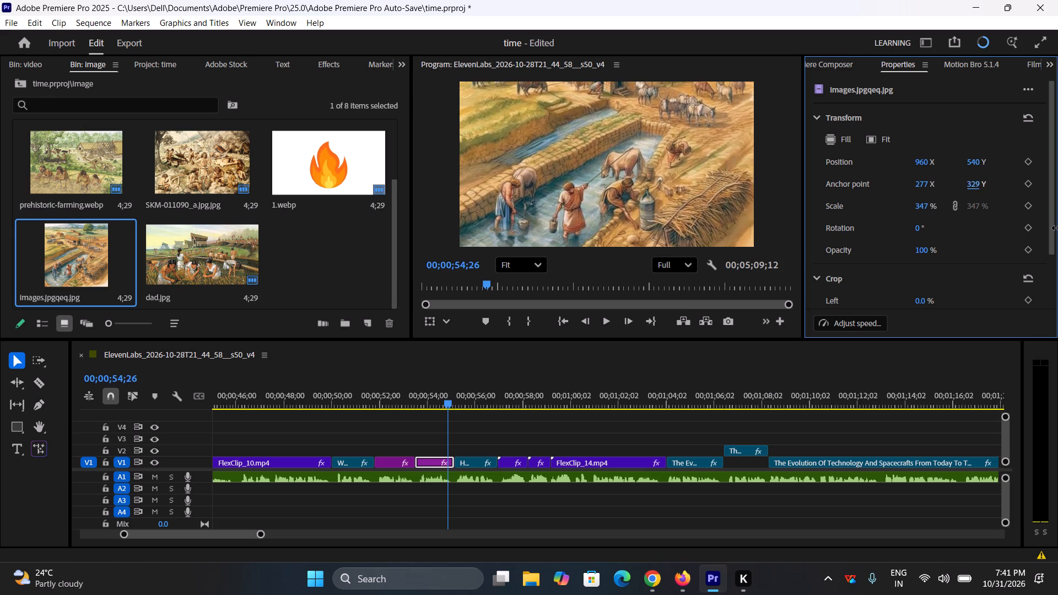
pyautogui.moveTo(1057, 228); pyautogui.dragTo(1057, 226)
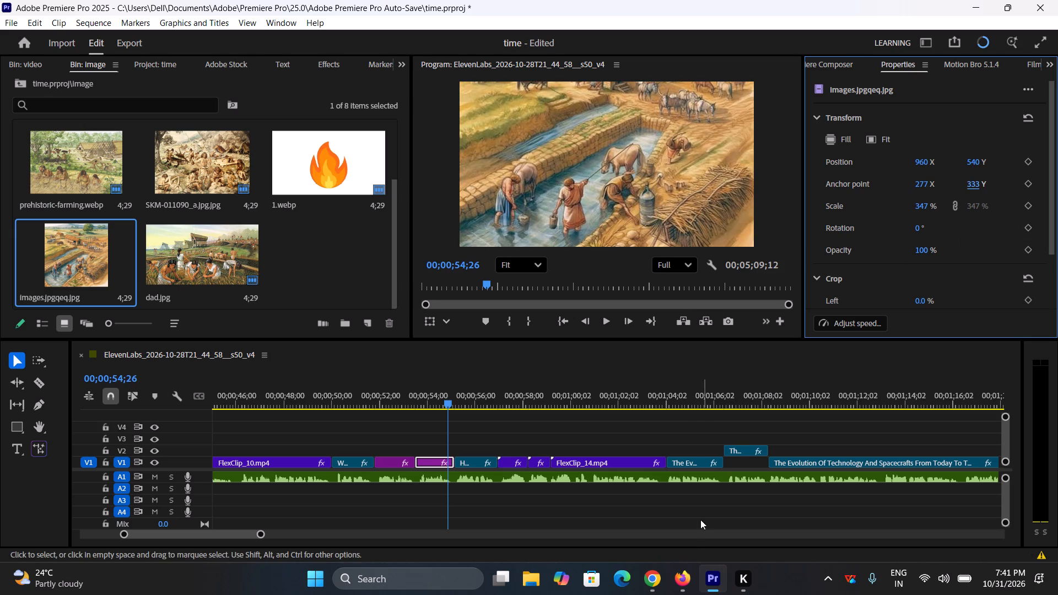
# Switch to Firefox and look through the ancient farming image results and related pictures for another suitable illustration.
pyautogui.click(679, 581)
pyautogui.scroll(-1, 529, 380)
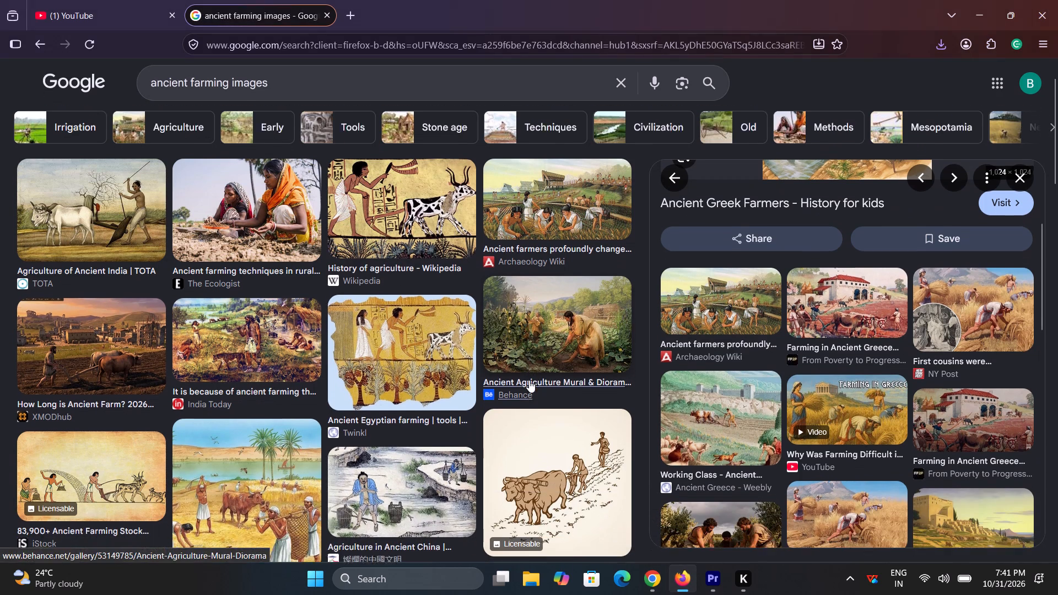
pyautogui.scroll(-1, 529, 380)
pyautogui.scroll(-1, 762, 409)
pyautogui.scroll(-1, 861, 363)
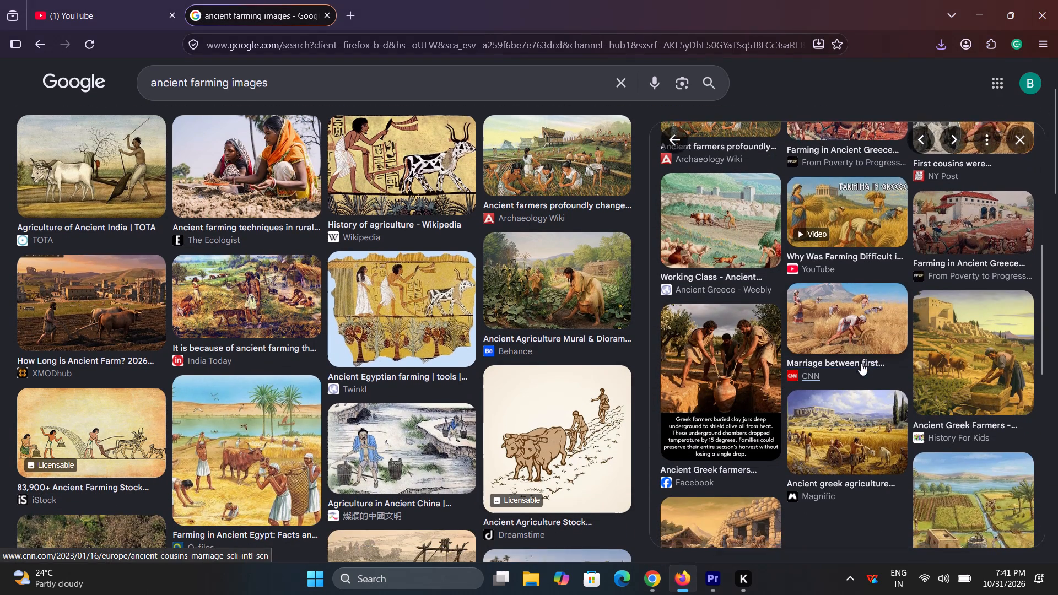
pyautogui.scroll(-3, 861, 363)
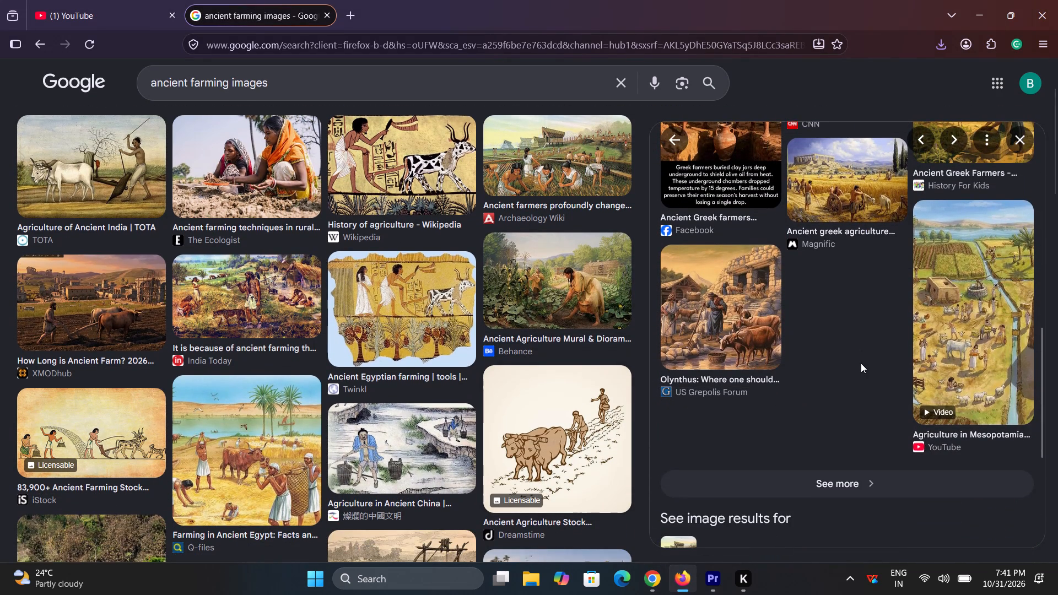
pyautogui.scroll(-3, 861, 363)
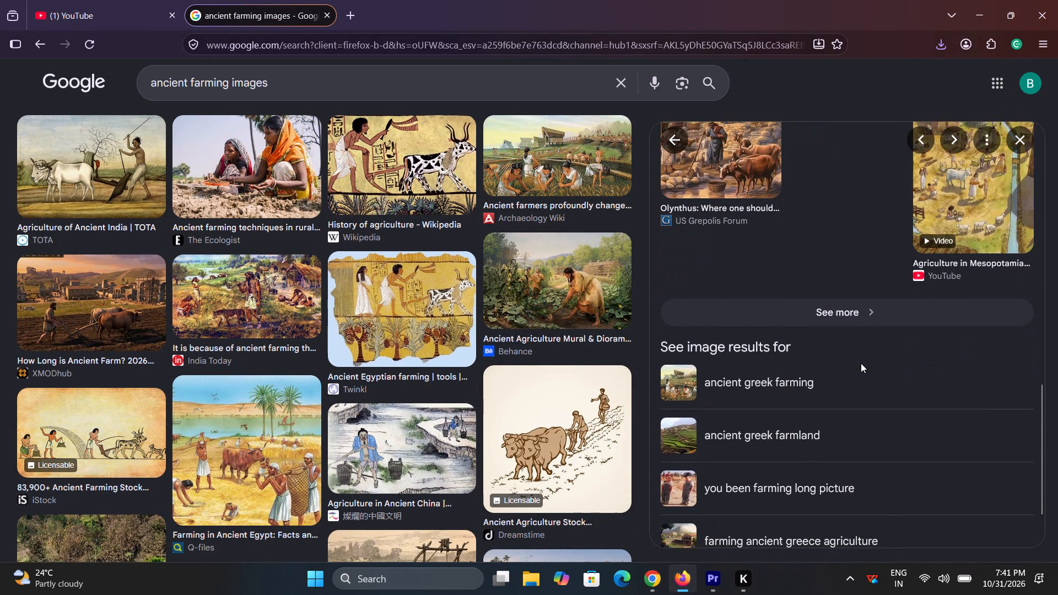
pyautogui.scroll(-3, 527, 446)
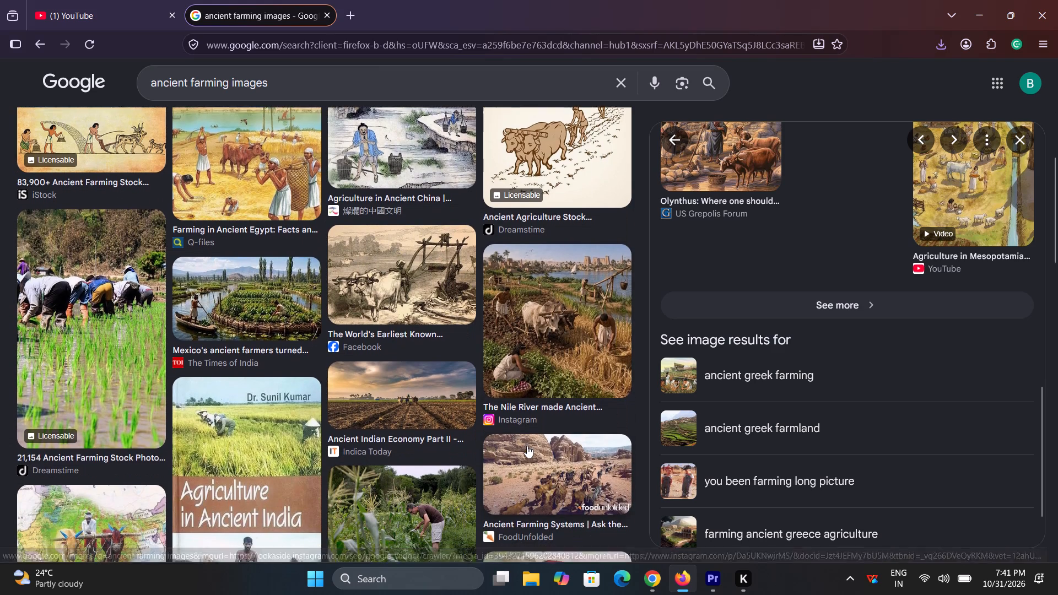
pyautogui.scroll(-3, 527, 446)
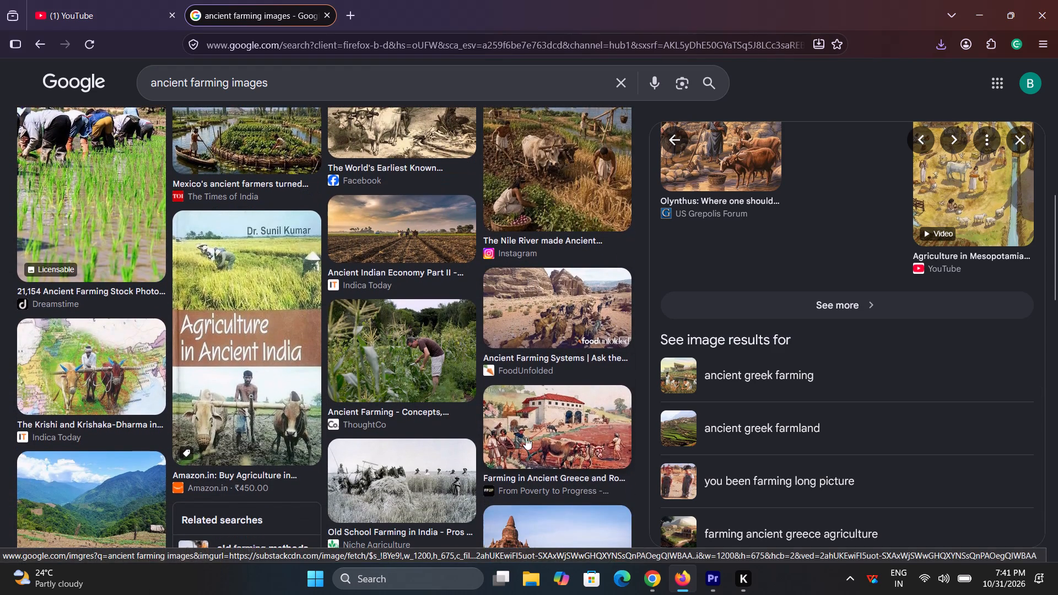
# Preview the "Farming in Ancient Greece and Rome" and "Ancient History. Greece" images and examine their related pictures and further farming results.
pyautogui.click(526, 419)
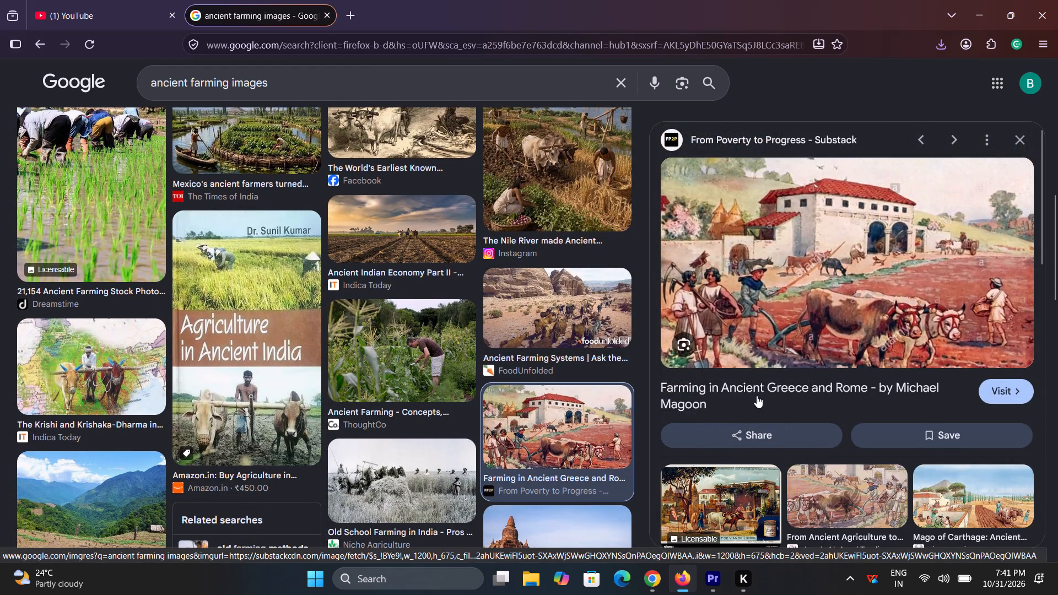
pyautogui.scroll(-1, 757, 396)
pyautogui.scroll(-1, 854, 443)
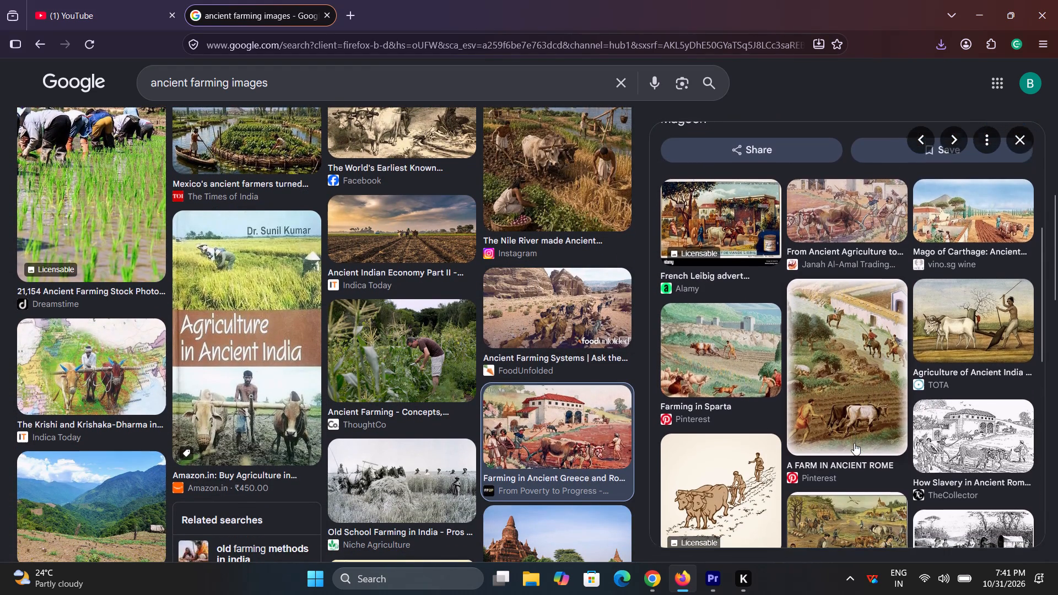
pyautogui.scroll(-3, 854, 443)
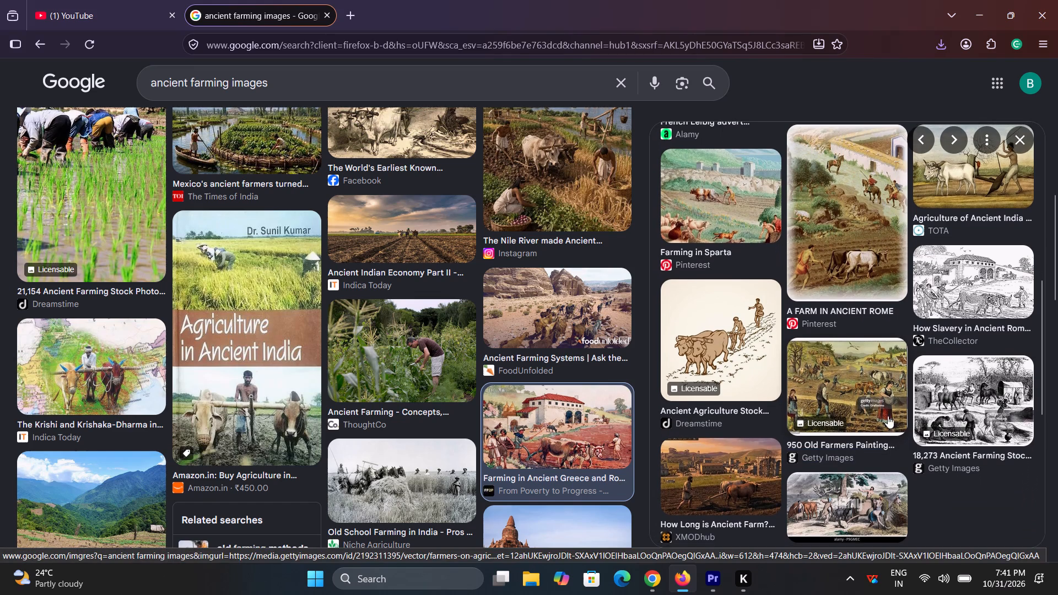
pyautogui.scroll(-1, 816, 475)
pyautogui.scroll(-1, 427, 468)
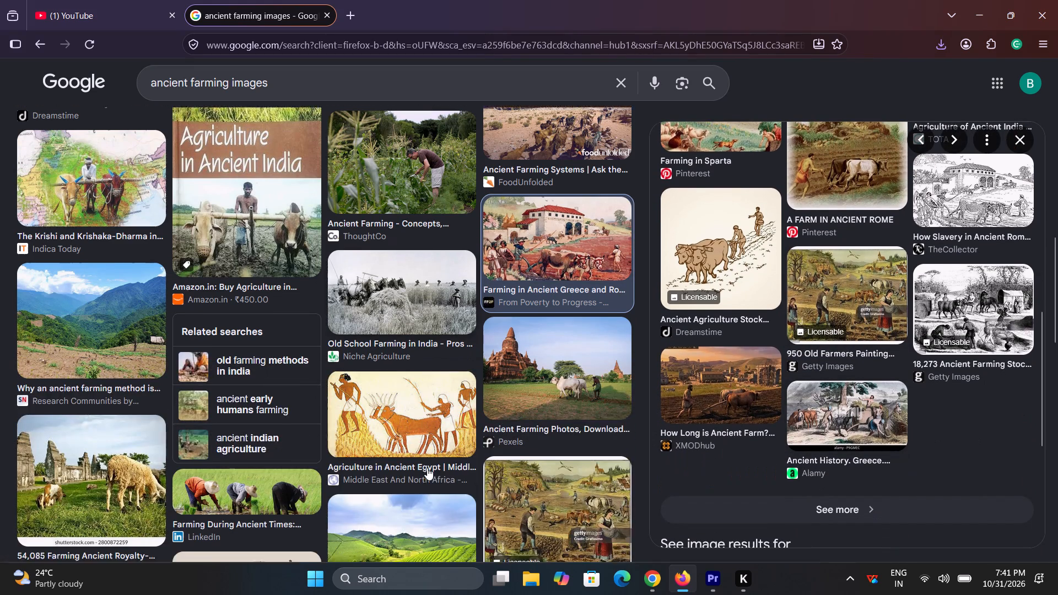
pyautogui.scroll(-2, 427, 468)
pyautogui.click(795, 420)
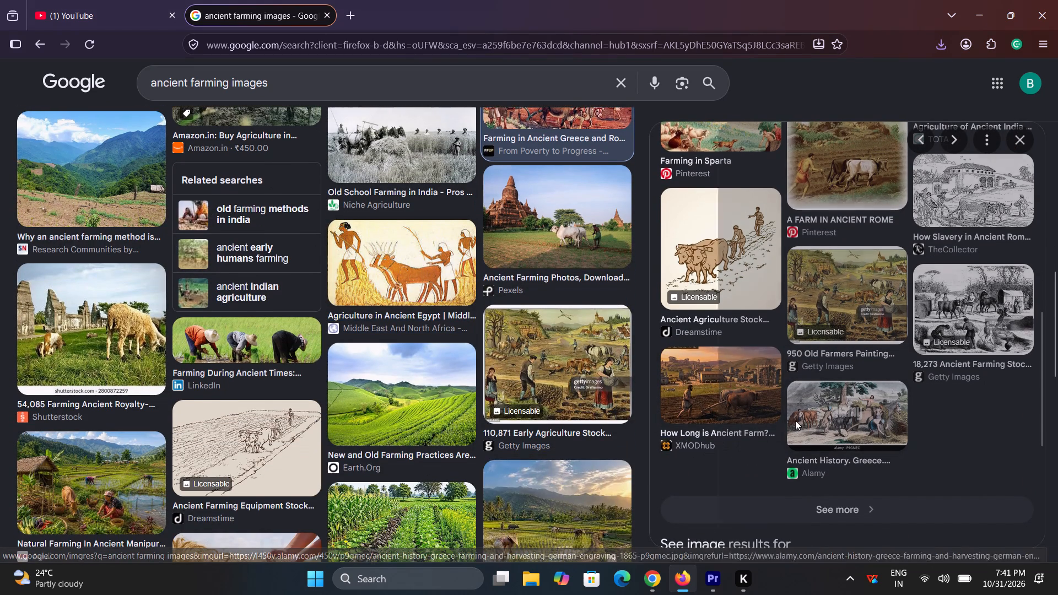
pyautogui.scroll(-2, 777, 394)
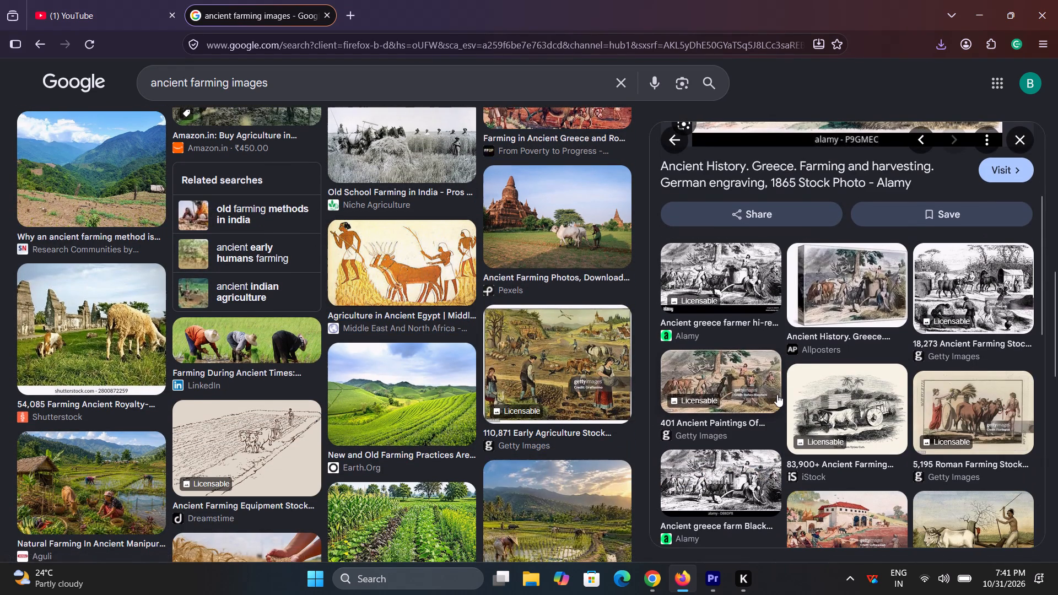
pyautogui.scroll(-2, 727, 384)
pyautogui.scroll(-3, 343, 489)
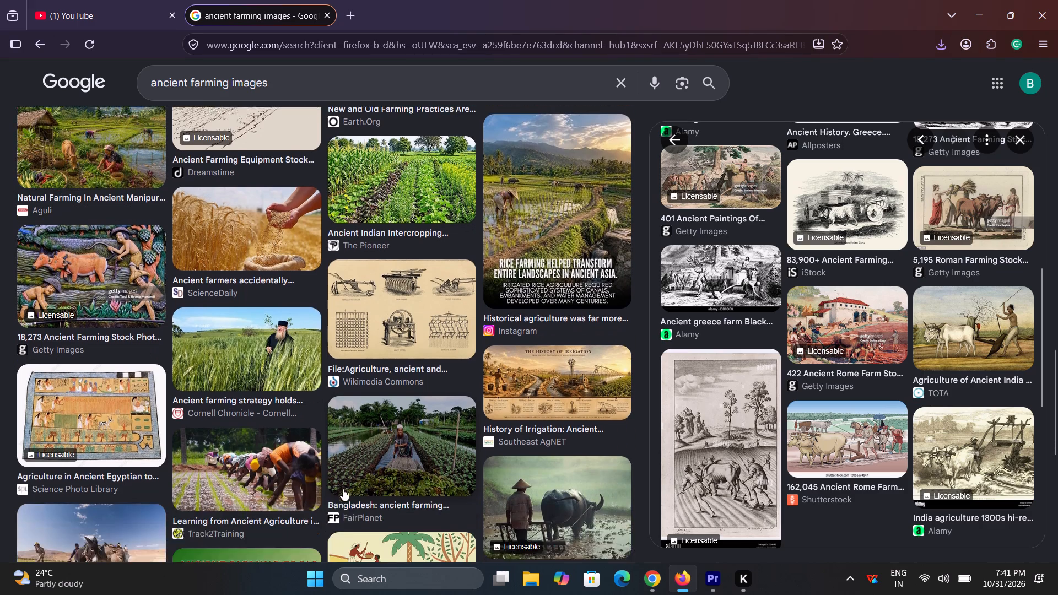
pyautogui.scroll(-4, 343, 489)
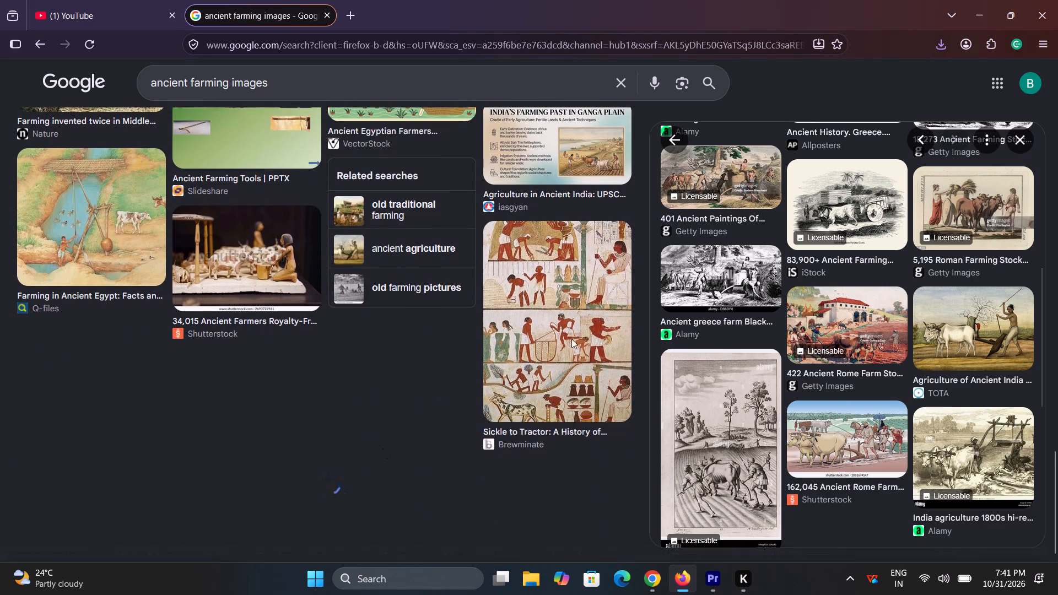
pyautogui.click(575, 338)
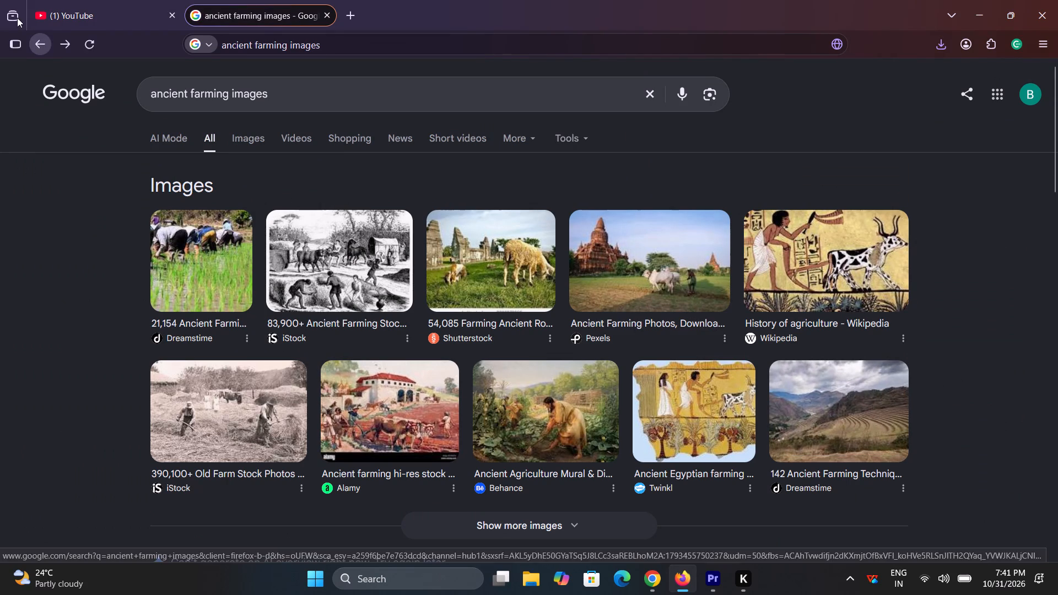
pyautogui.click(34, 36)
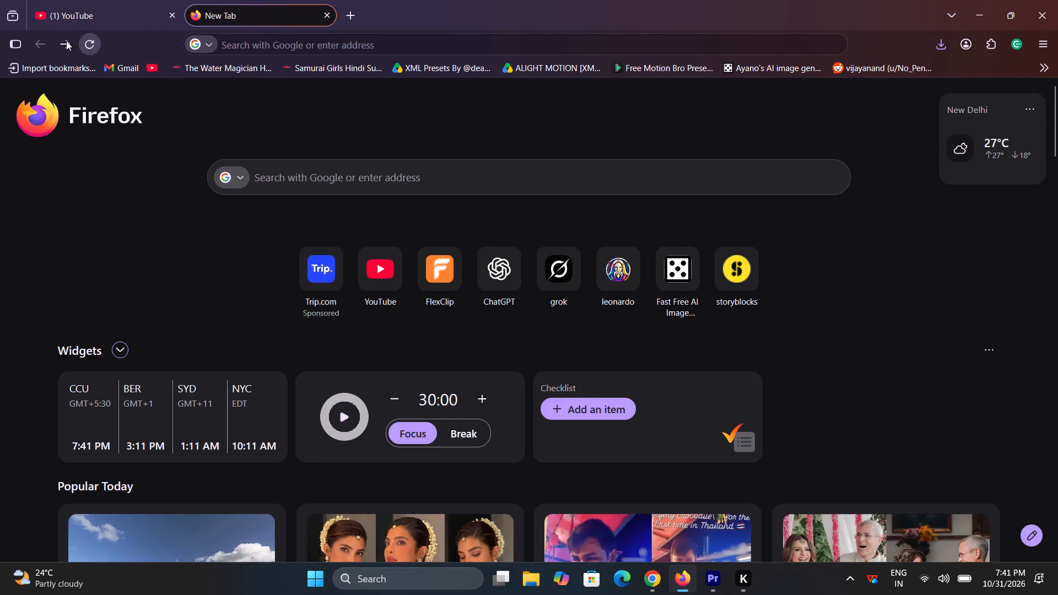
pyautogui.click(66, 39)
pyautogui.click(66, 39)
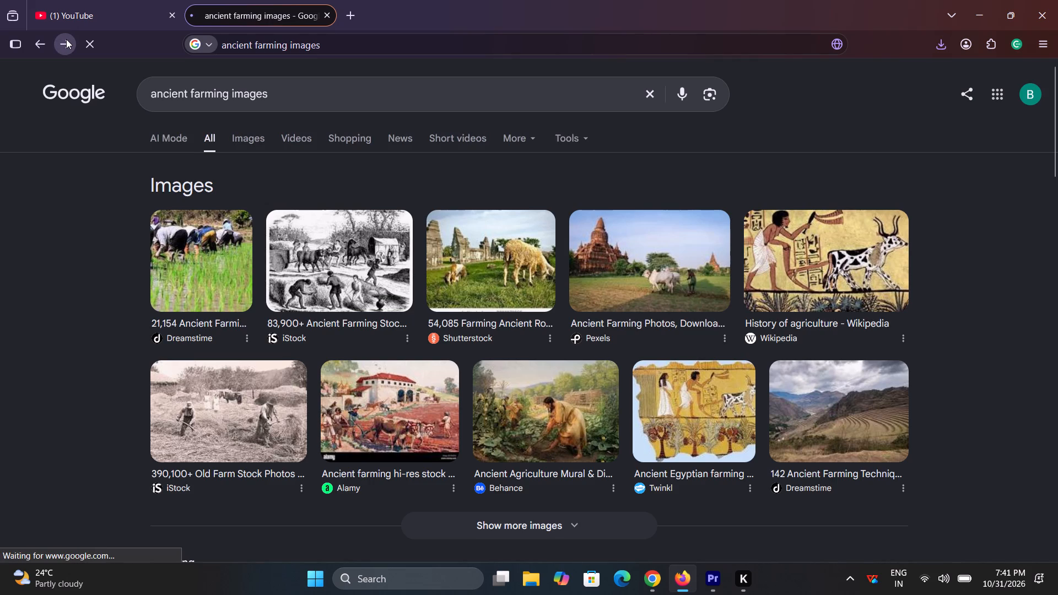
# Preview "Farming in Ancient Greece and Rome" again and the related "Farming in Sparta" image, and examine the similar pictures.
pyautogui.scroll(-4, 373, 338)
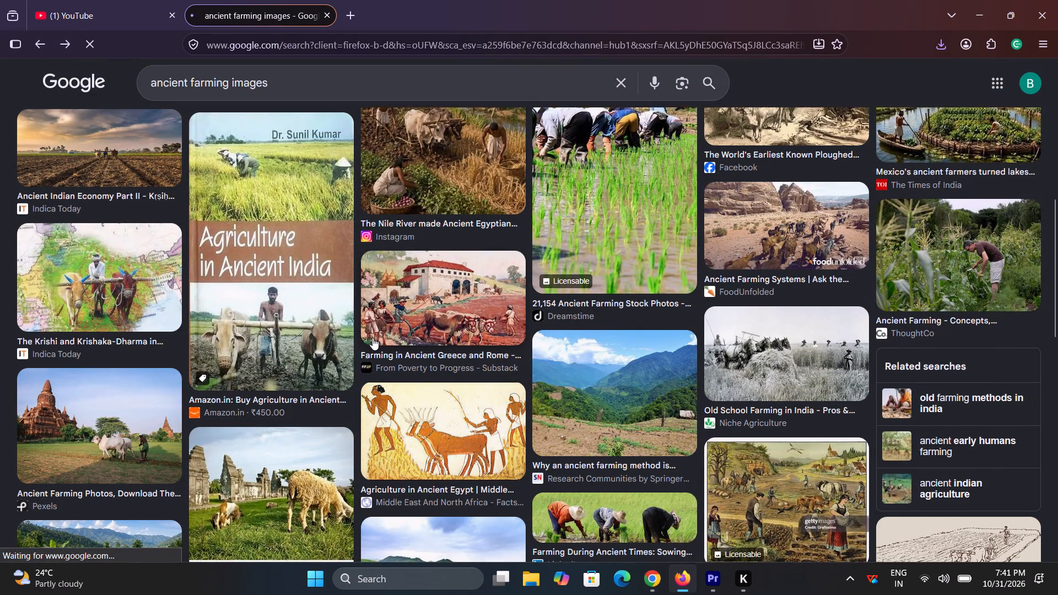
pyautogui.click(457, 288)
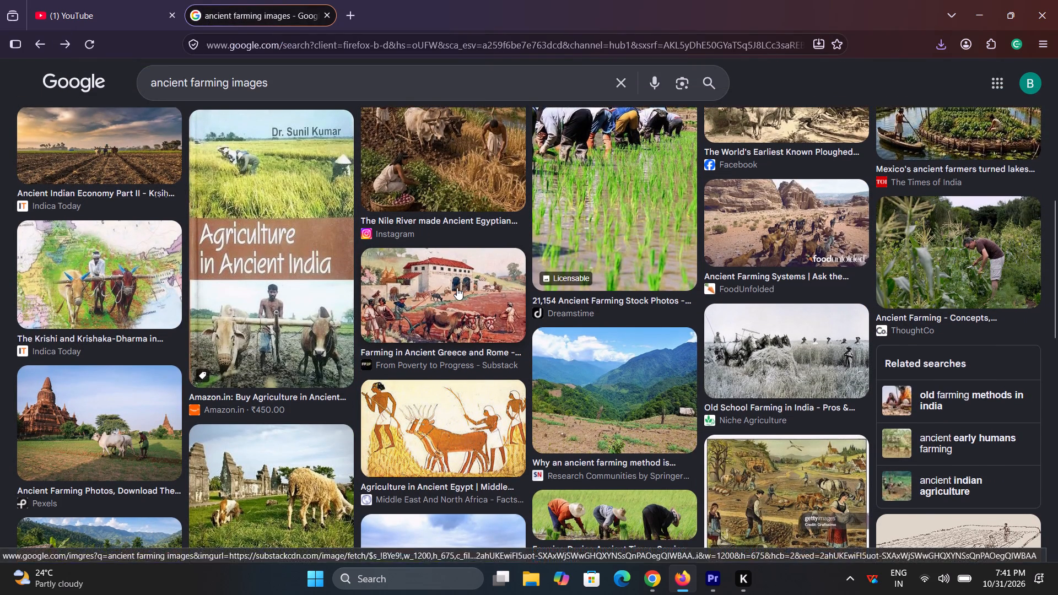
pyautogui.scroll(-2, 766, 354)
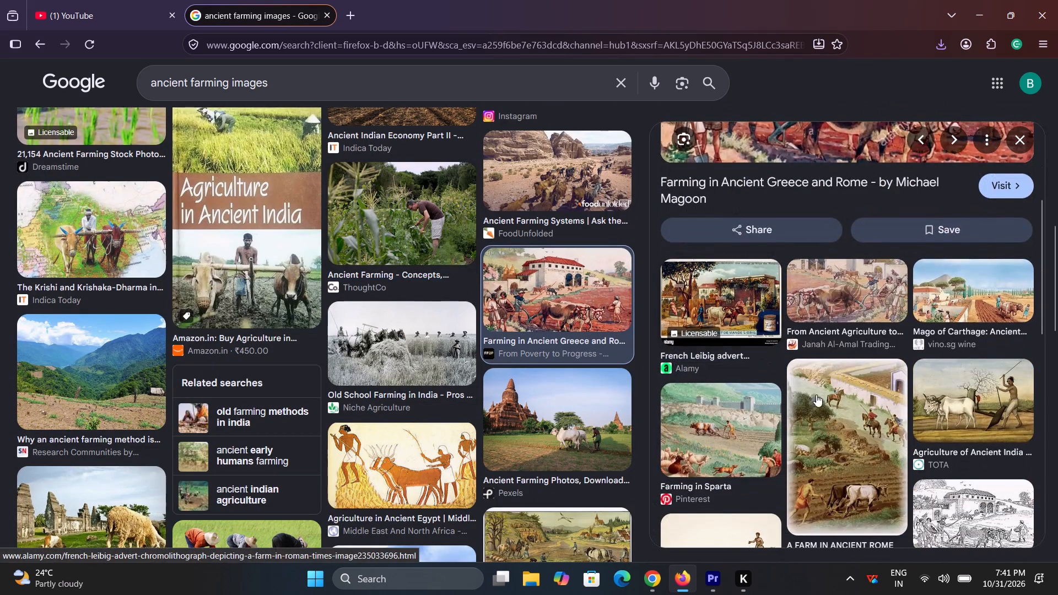
pyautogui.click(736, 440)
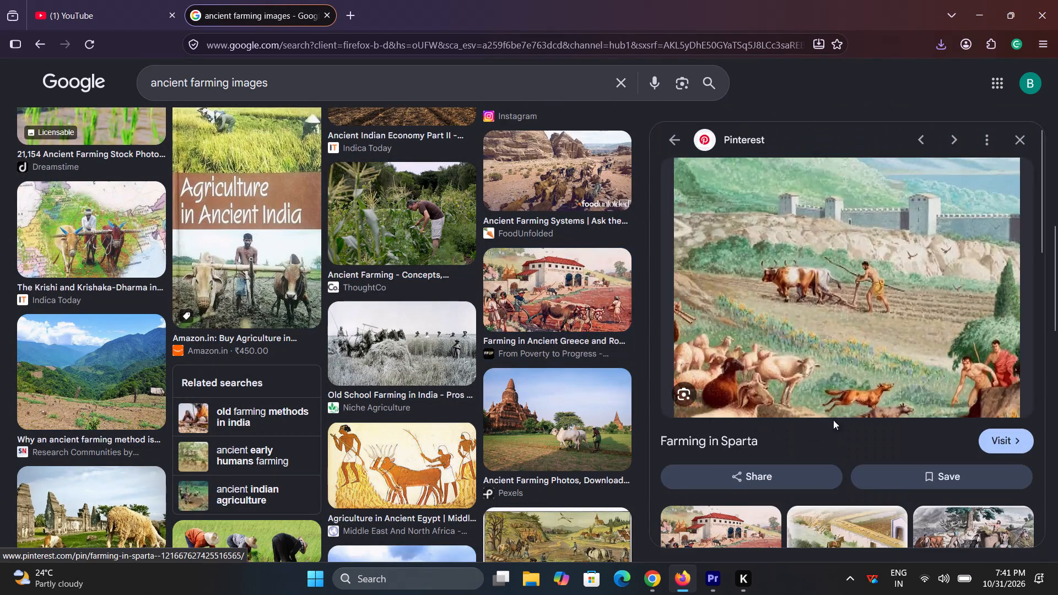
pyautogui.scroll(-3, 833, 394)
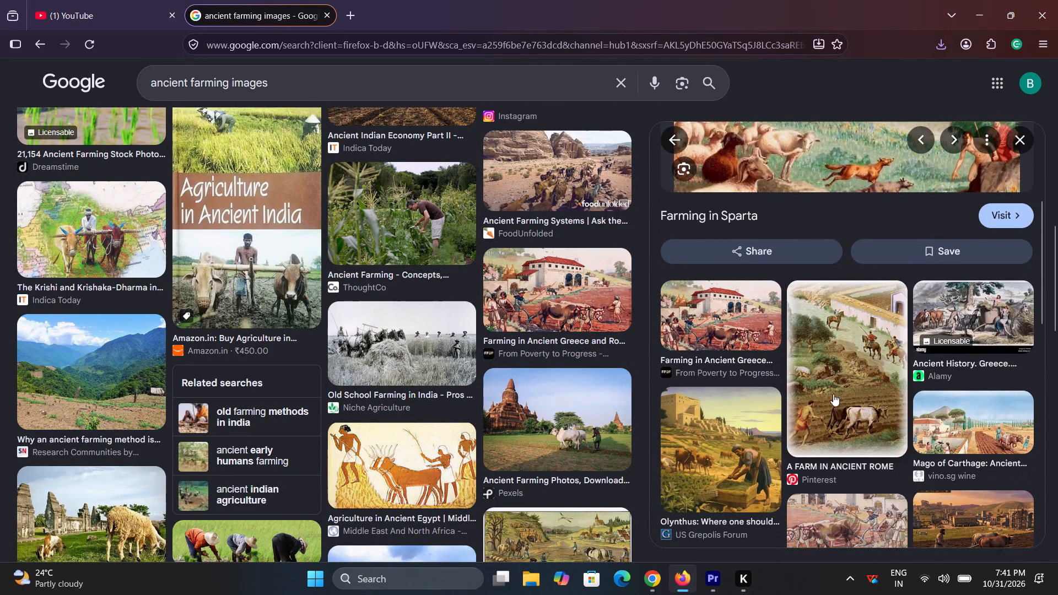
pyautogui.scroll(-1, 833, 394)
pyautogui.scroll(-1, 978, 439)
pyautogui.scroll(3, 562, 407)
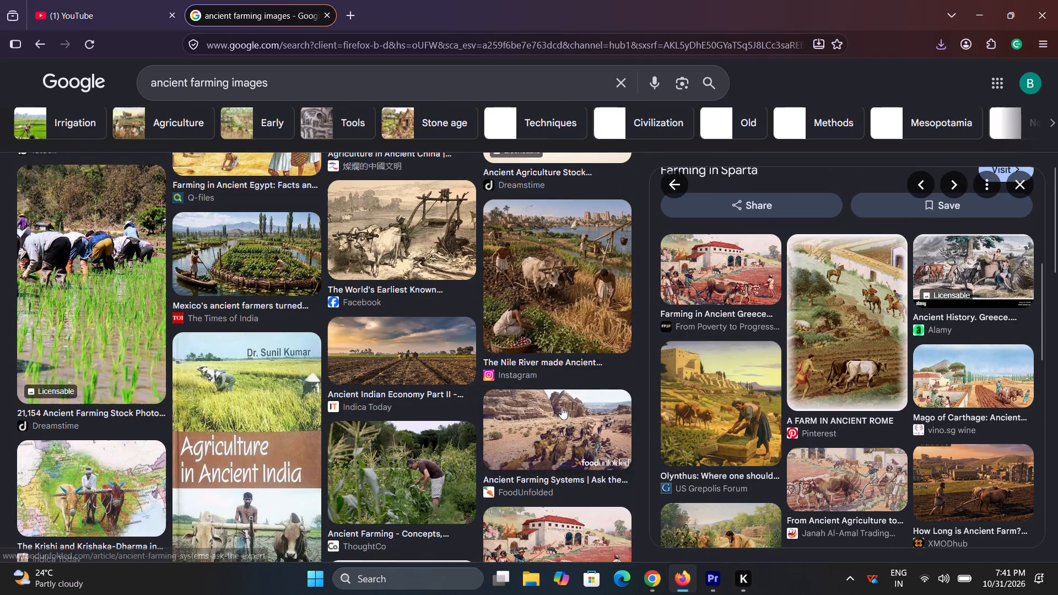
# Change the image search from ancient farming to "ancient business images".
pyautogui.moveTo(229, 84); pyautogui.dragTo(178, 97)
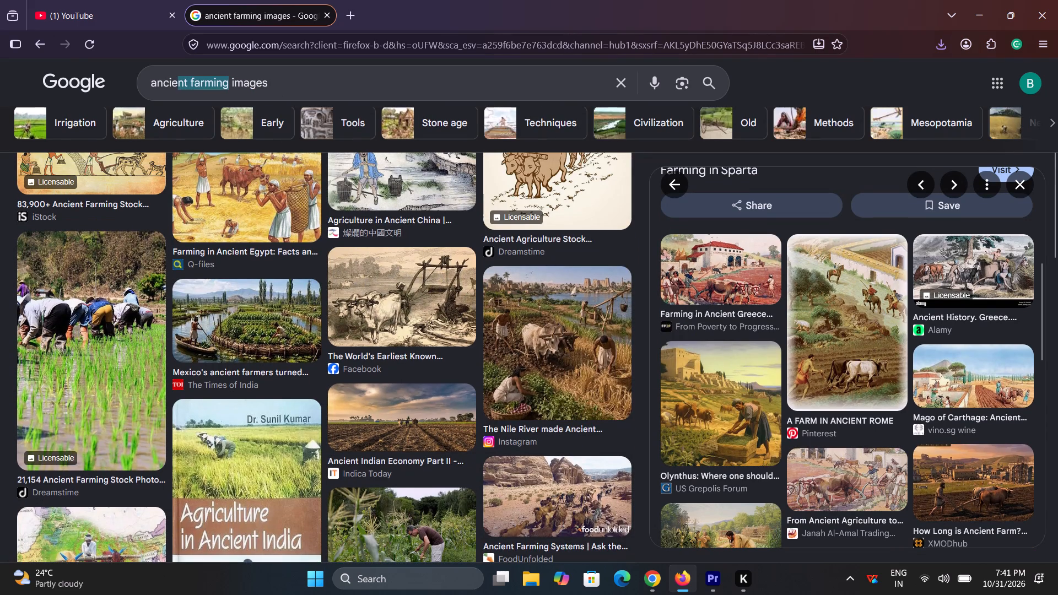
pyautogui.moveTo(178, 97); pyautogui.dragTo(190, 98)
pyautogui.press('BackSpace')
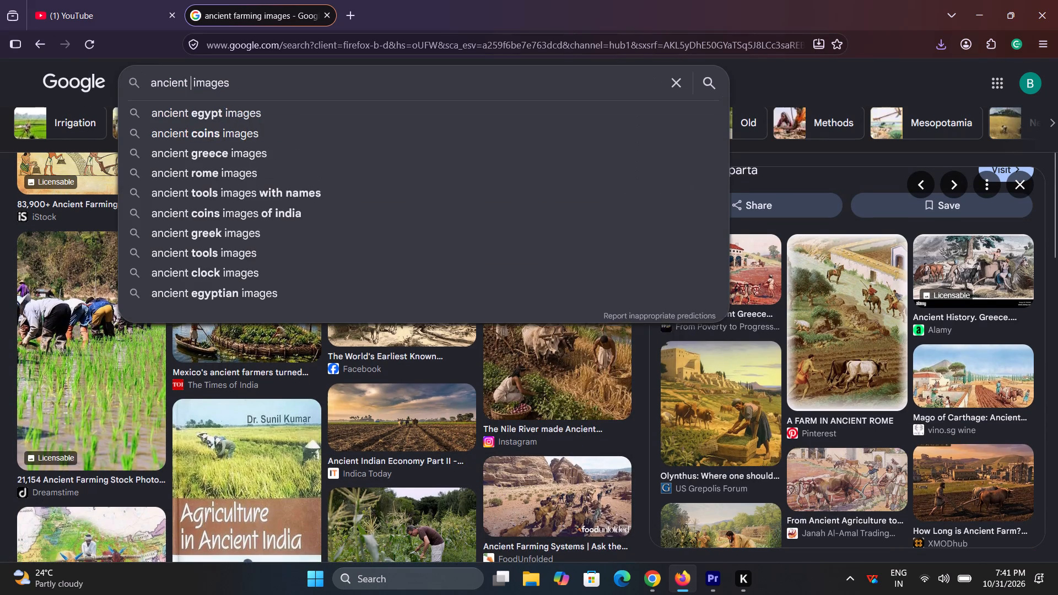
pyautogui.write('bus')
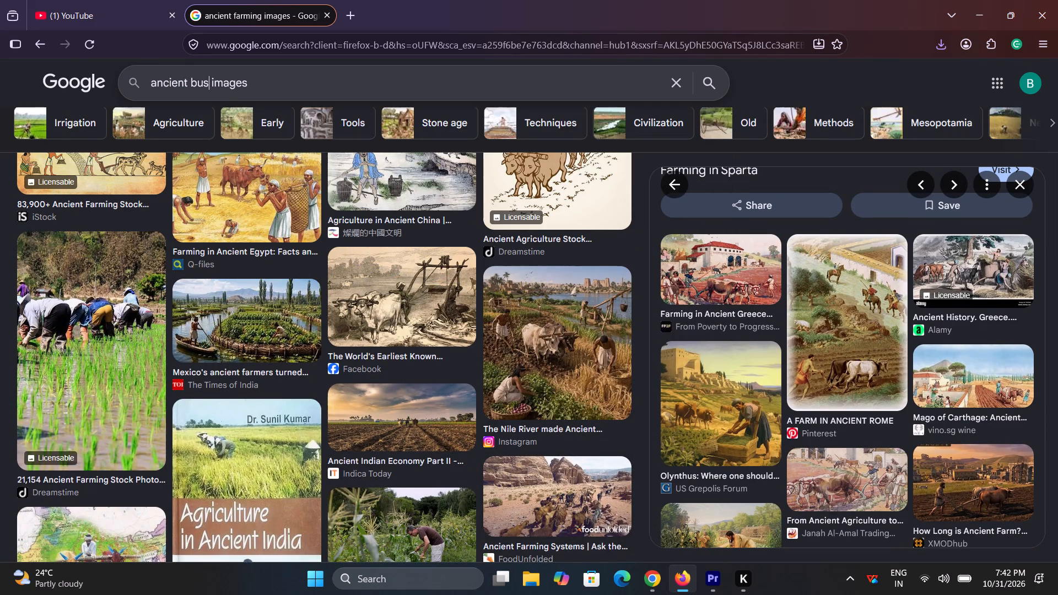
pyautogui.write('ness')
pyautogui.press('Return')
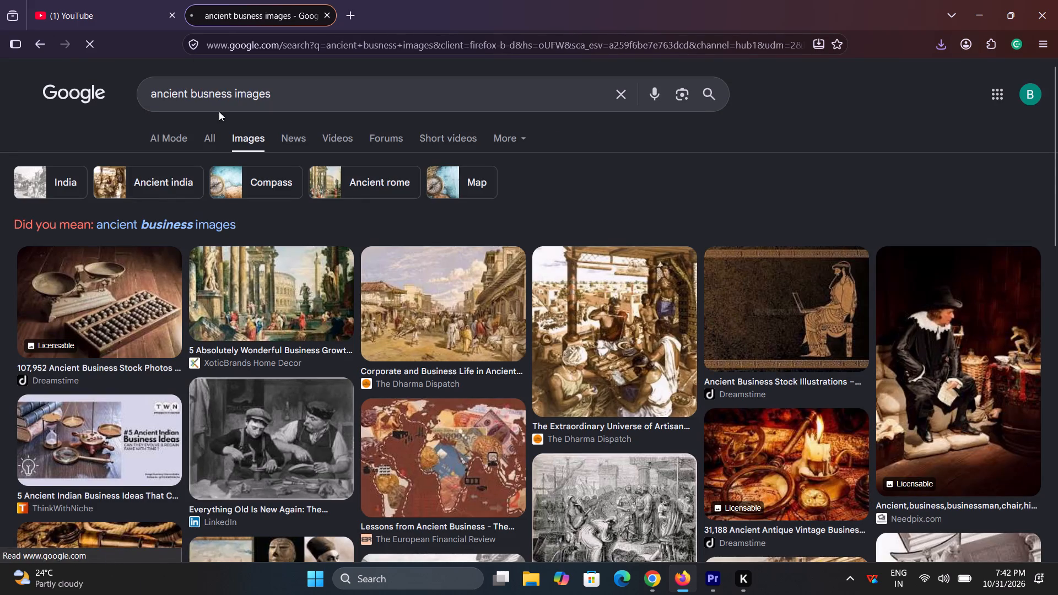
pyautogui.click(198, 225)
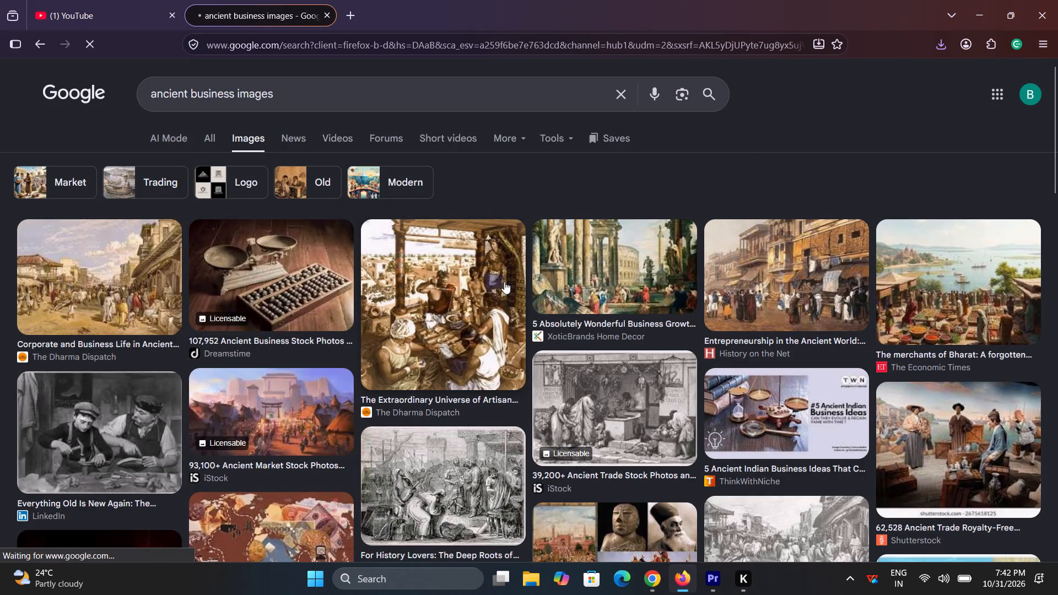
# Preview the artisan guilds and ancient Rome pictures among the business results, then open the "Entrepreneurship in the Ancient World" image.
pyautogui.scroll(-1, 498, 291)
pyautogui.click(478, 290)
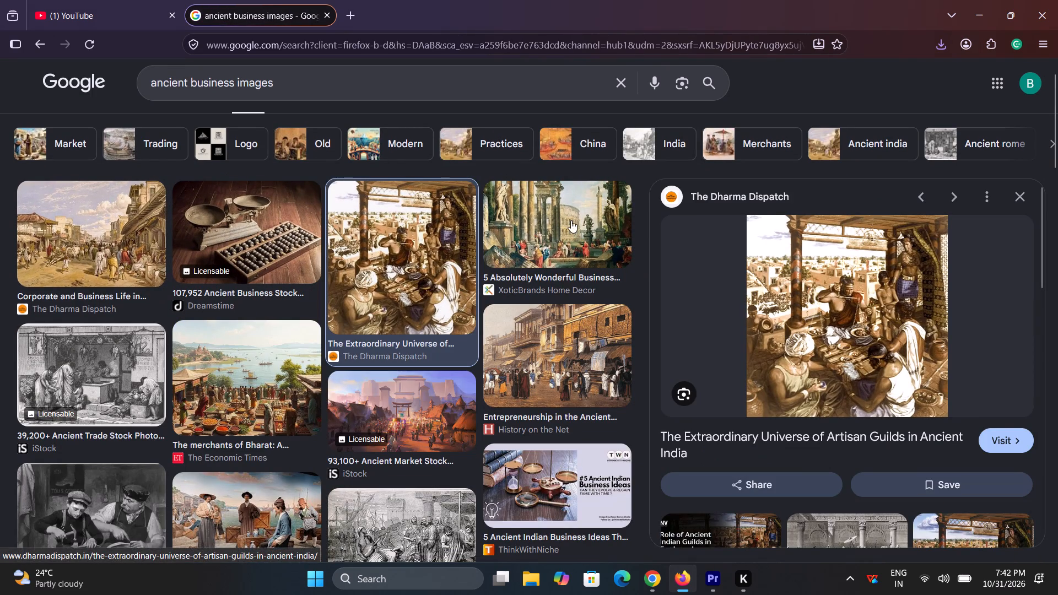
pyautogui.click(567, 218)
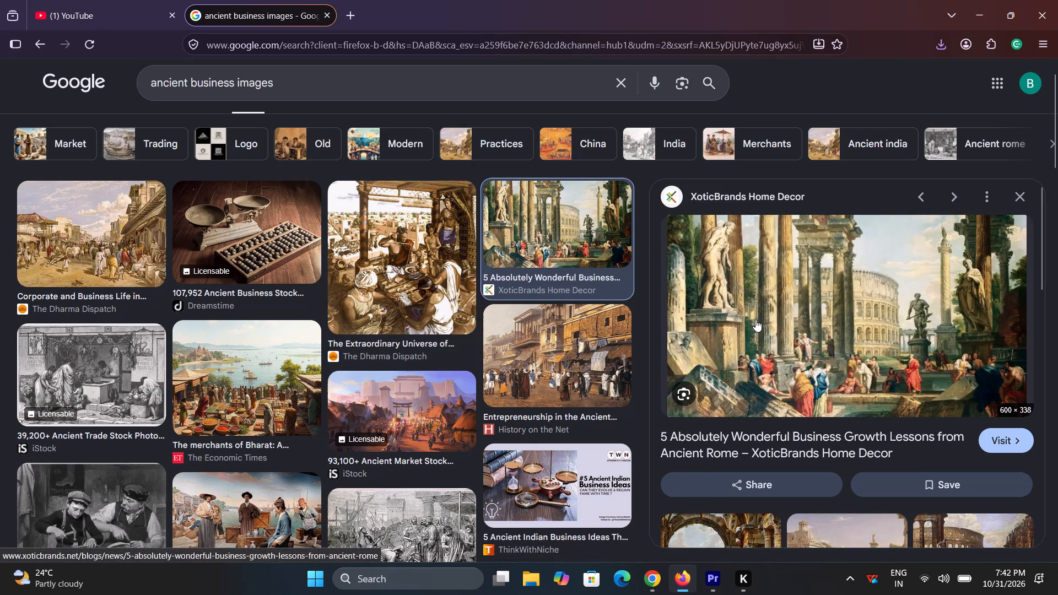
pyautogui.click(396, 231)
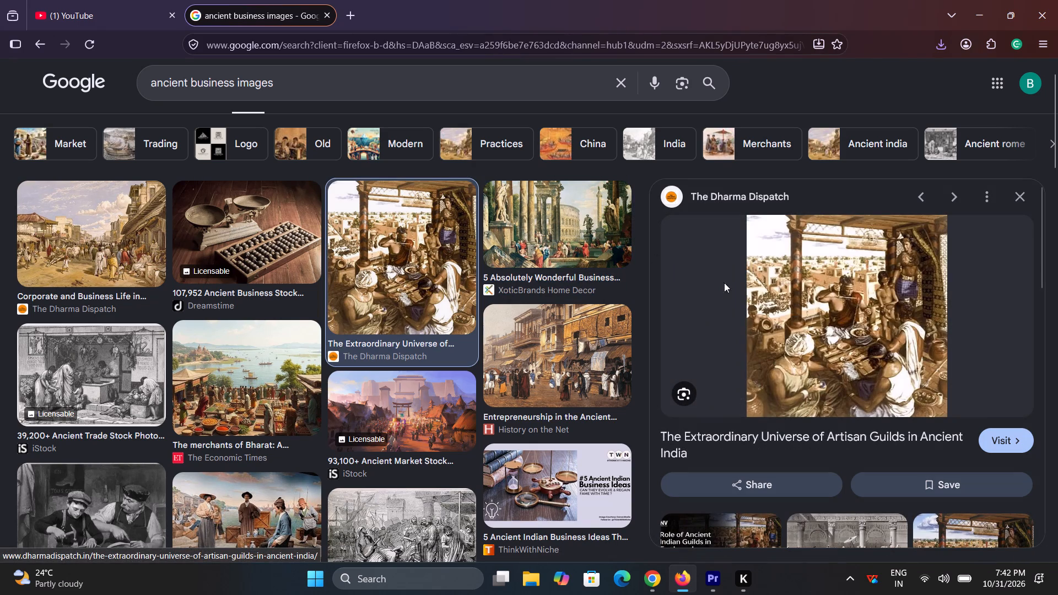
pyautogui.click(619, 348)
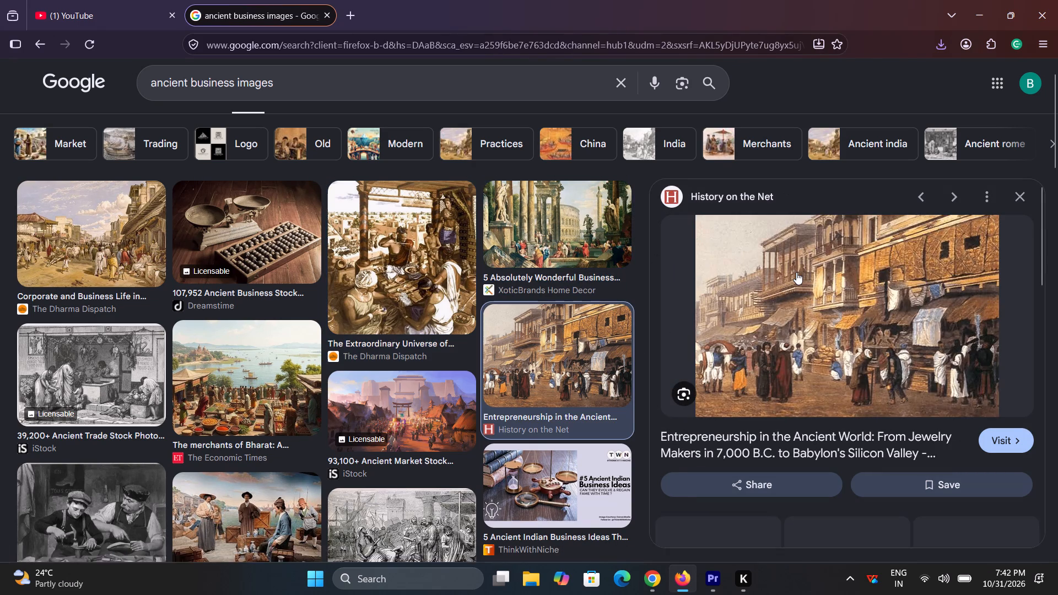
# Save the "Entrepreneurship in the Ancient World" image to Downloads as imagewrsad.jpg.
pyautogui.rightClick(796, 272)
pyautogui.click(839, 328)
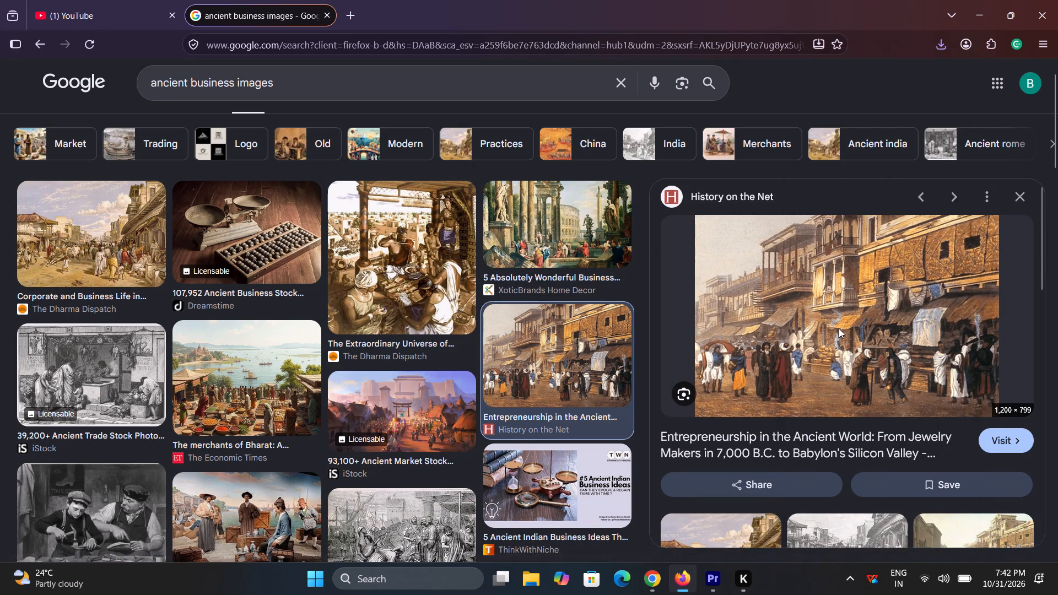
pyautogui.press('Return')
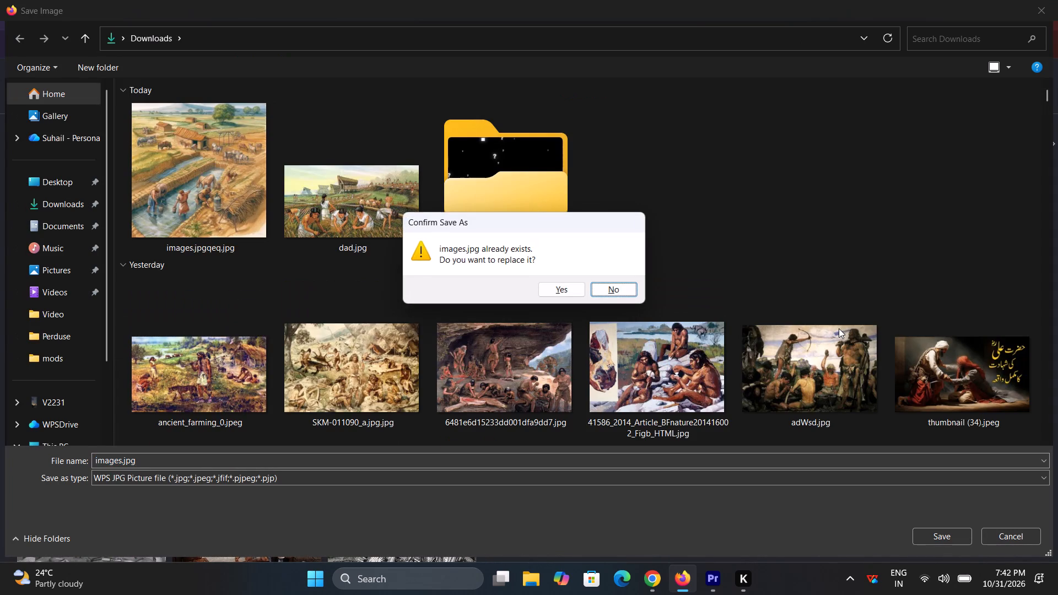
pyautogui.click(627, 290)
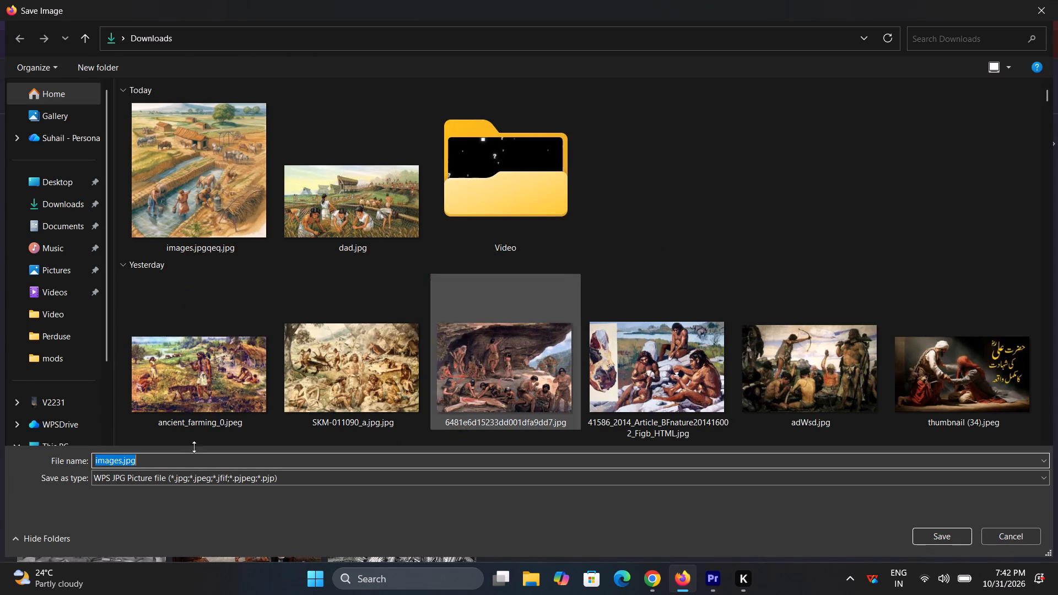
pyautogui.click(121, 456)
pyautogui.write('ad')
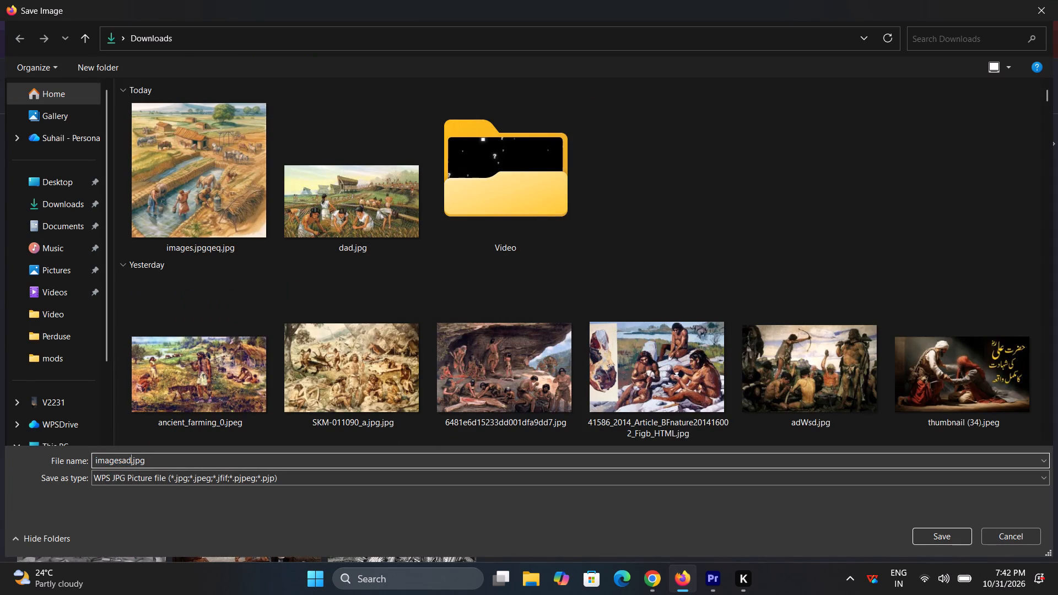
pyautogui.press('Return')
pyautogui.click(611, 288)
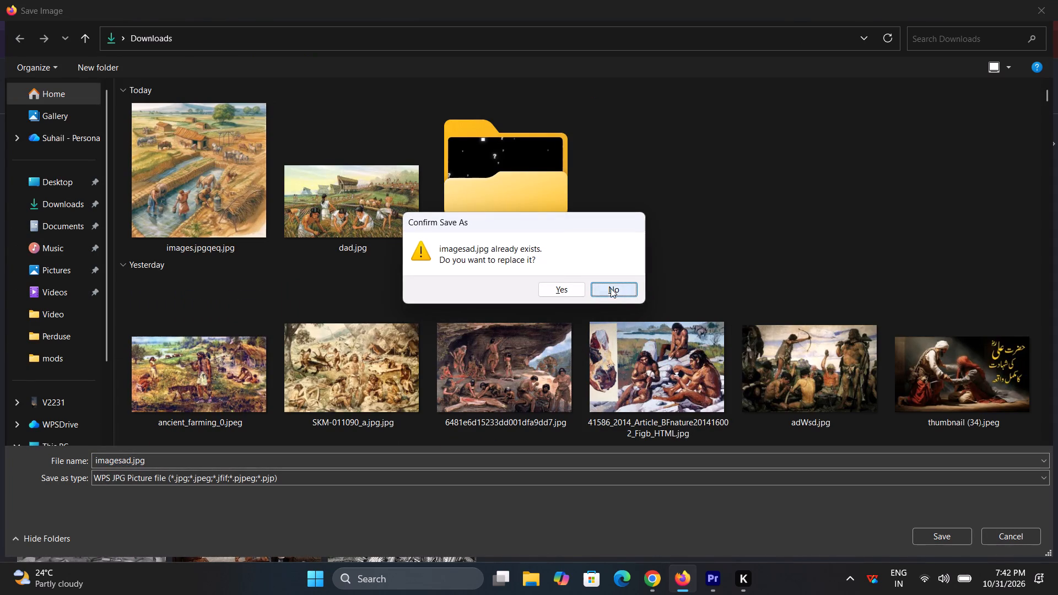
pyautogui.click(119, 461)
pyautogui.write('wr')
pyautogui.press('Return')
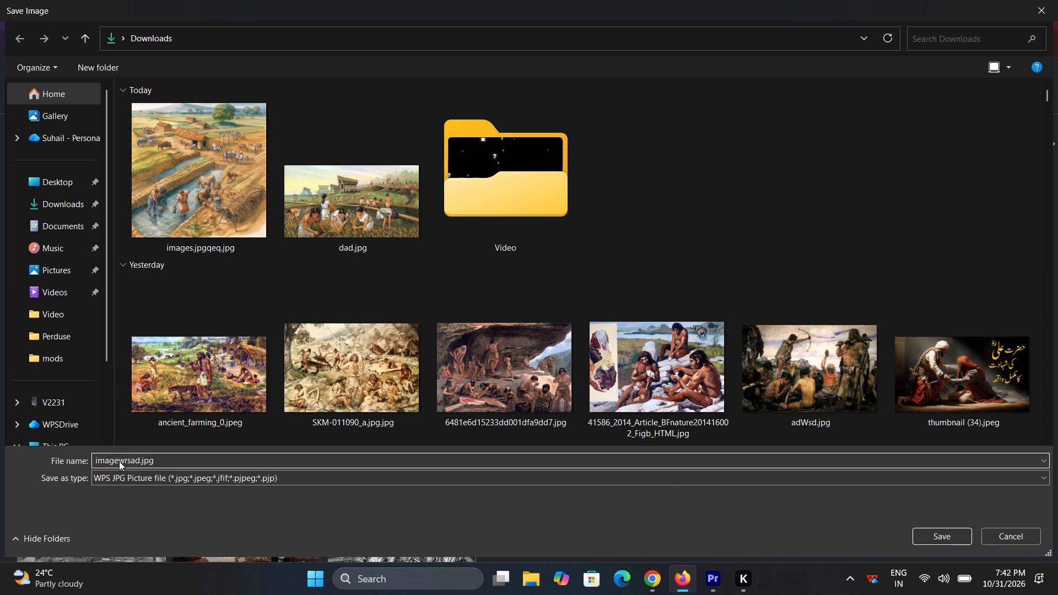
# Switch to Premiere Pro and import imagewrsad.jpg from Downloads into the image bin.
pyautogui.click(709, 587)
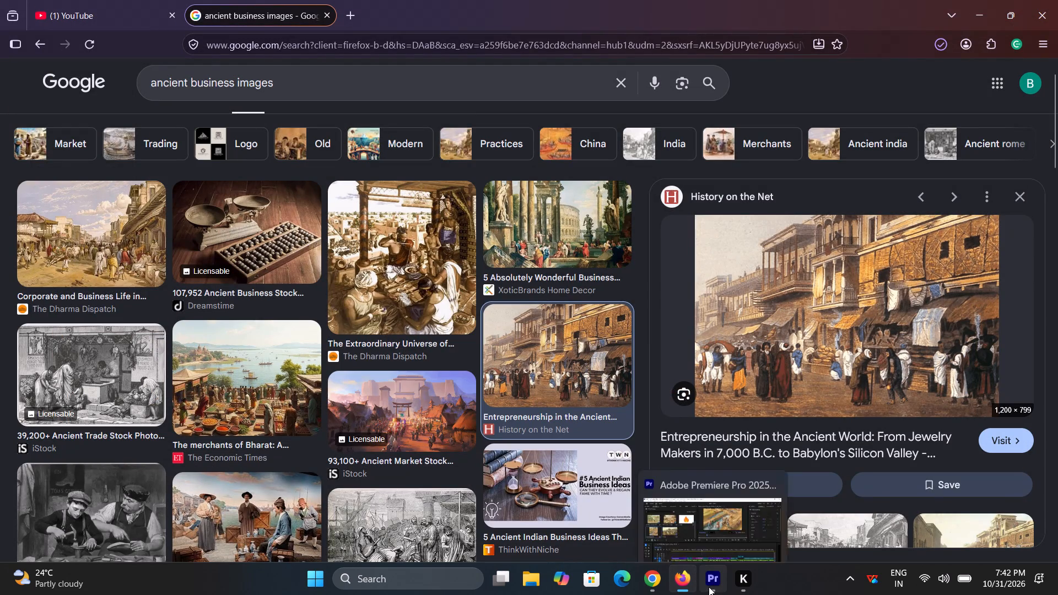
pyautogui.tripleClick(333, 257)
pyautogui.click(333, 257)
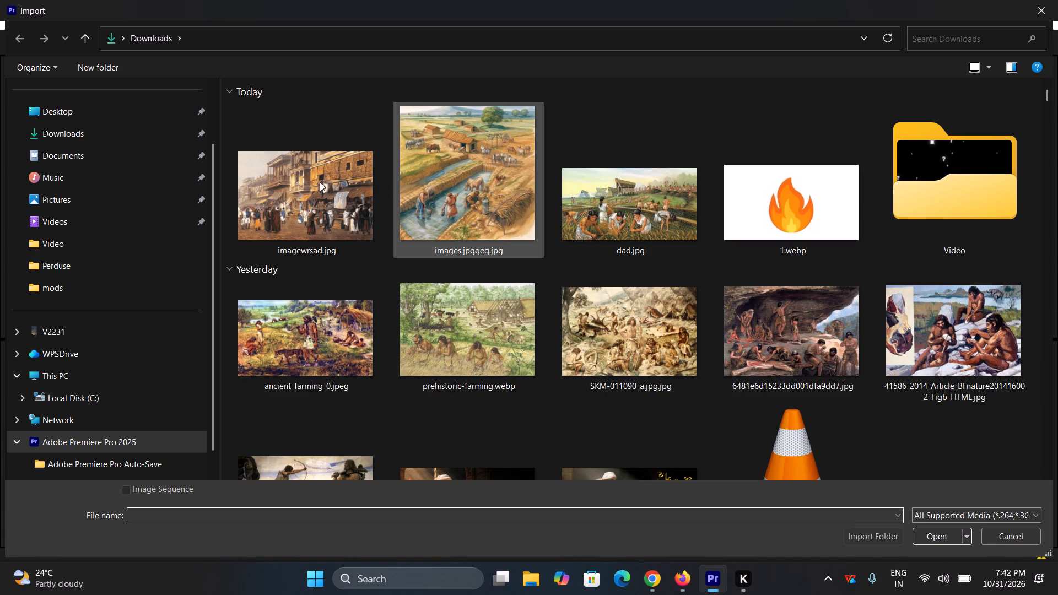
pyautogui.click(314, 182)
pyautogui.press('Return')
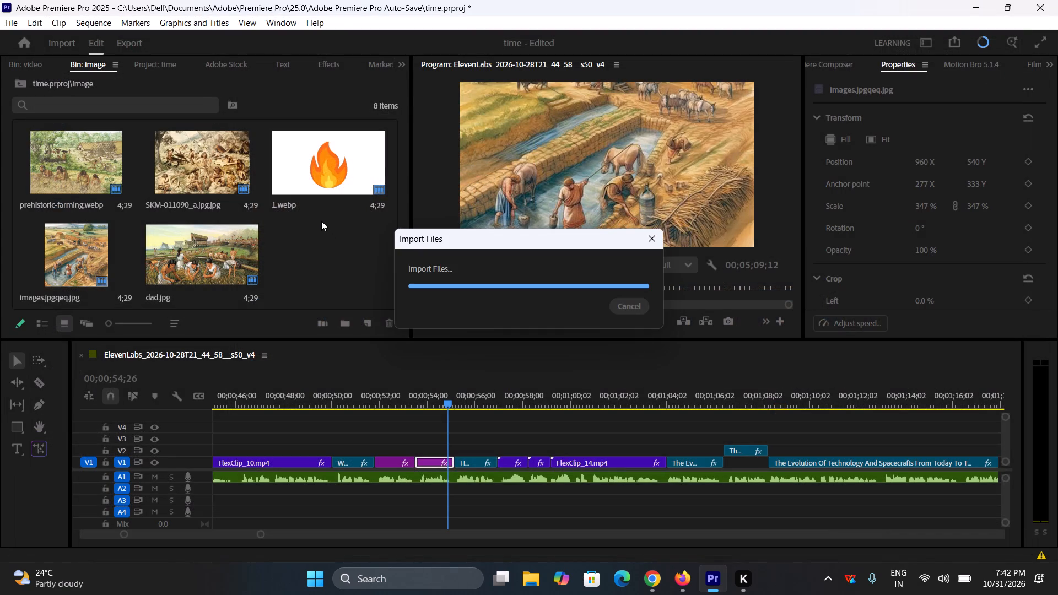
# Replace the V1 clip right after images.jpgqeq.jpg with imagewrsad.jpg, trimmed to that clip's length.
pyautogui.moveTo(346, 278); pyautogui.dragTo(471, 450)
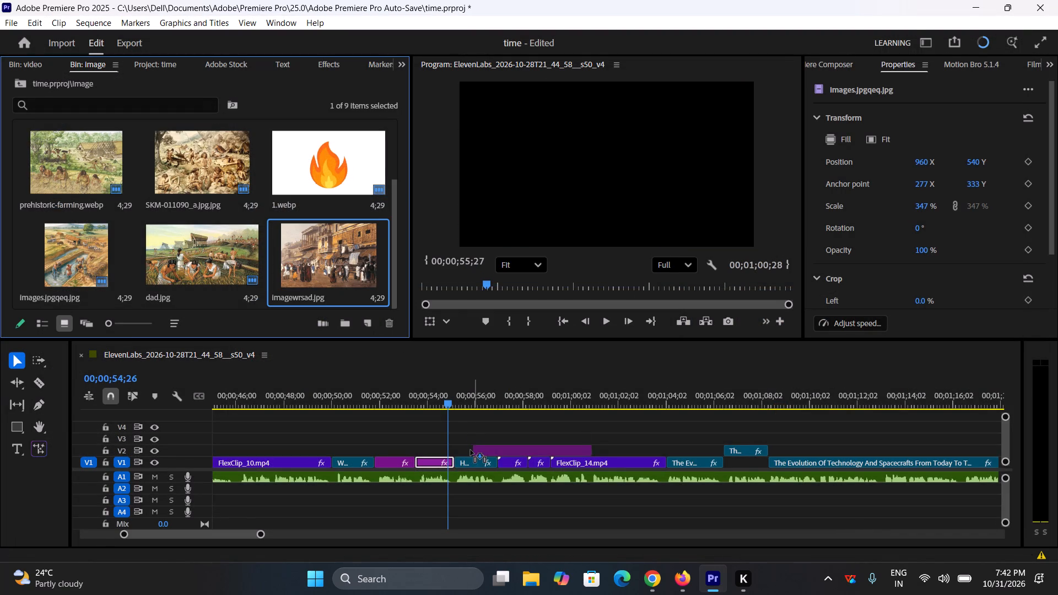
pyautogui.moveTo(471, 450); pyautogui.dragTo(460, 450)
pyautogui.moveTo(573, 455); pyautogui.dragTo(514, 456)
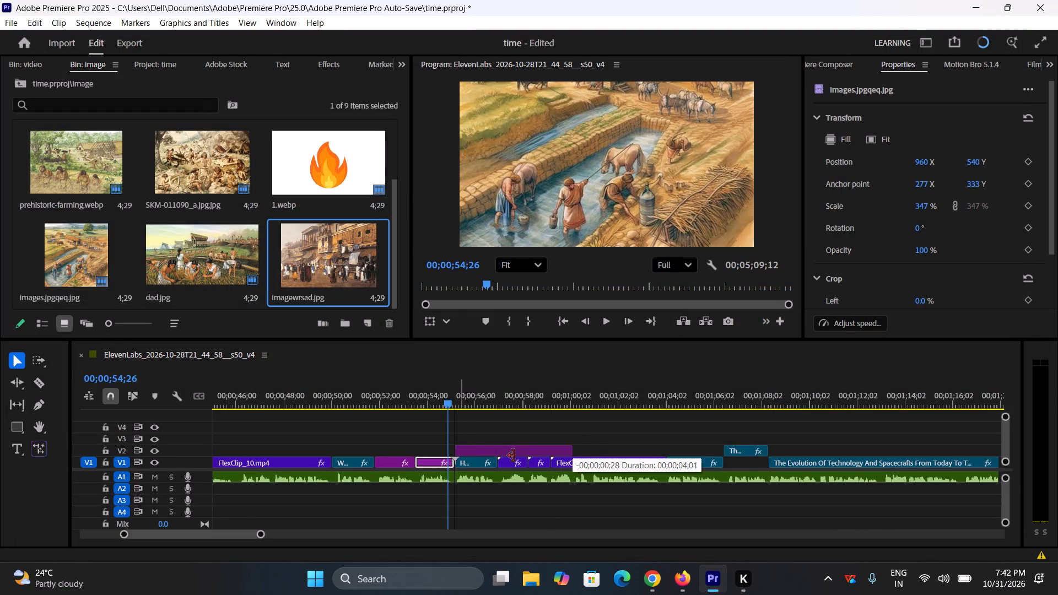
pyautogui.moveTo(514, 456); pyautogui.dragTo(500, 458)
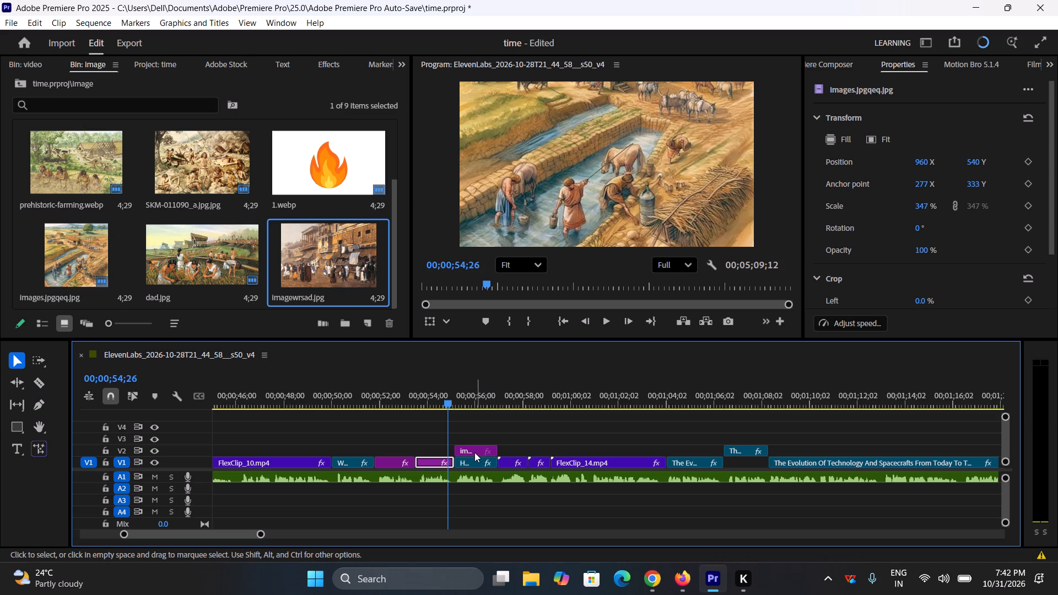
pyautogui.moveTo(474, 452); pyautogui.dragTo(474, 467)
pyautogui.tripleClick(474, 467)
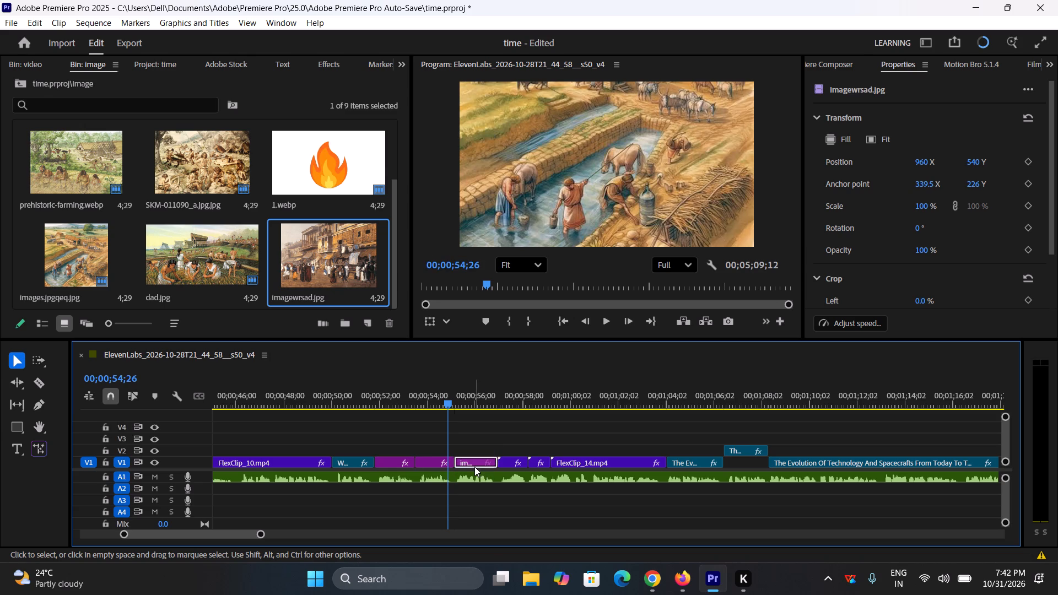
# Scale the imagewrsad.jpg clip to fill the frame.
pyautogui.click(467, 403)
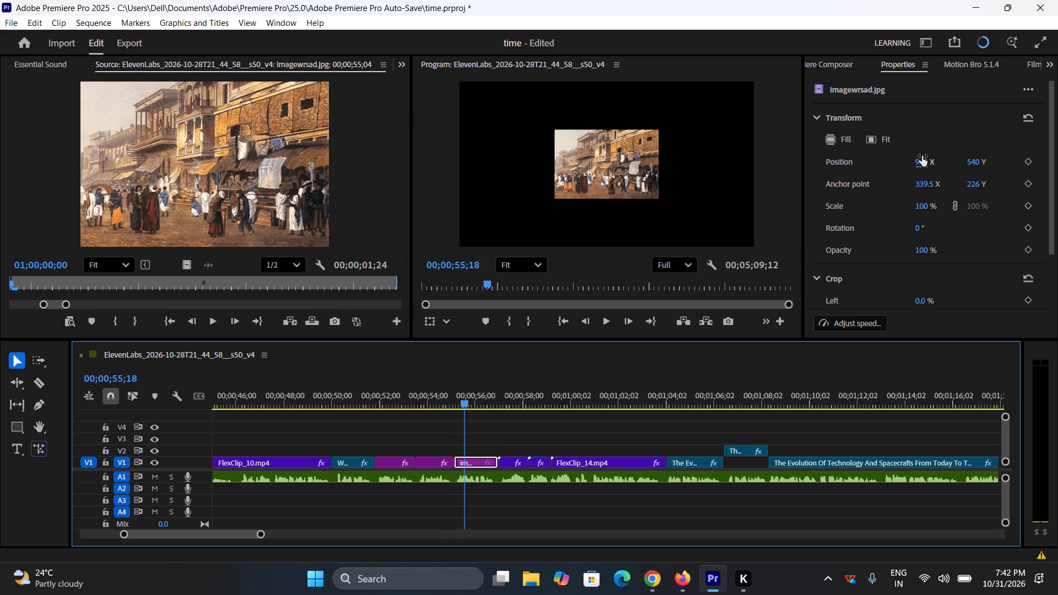
pyautogui.click(844, 139)
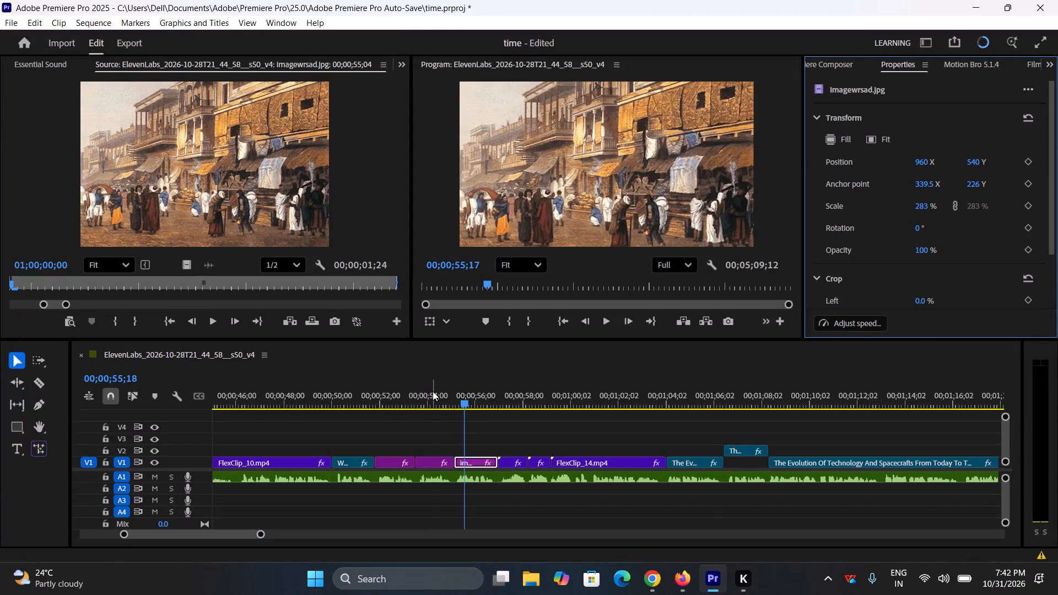
# Play back the sequence across the new market image and review the prehistoric clip that precedes dad.jpg.
pyautogui.click(433, 391)
pyautogui.press('space')
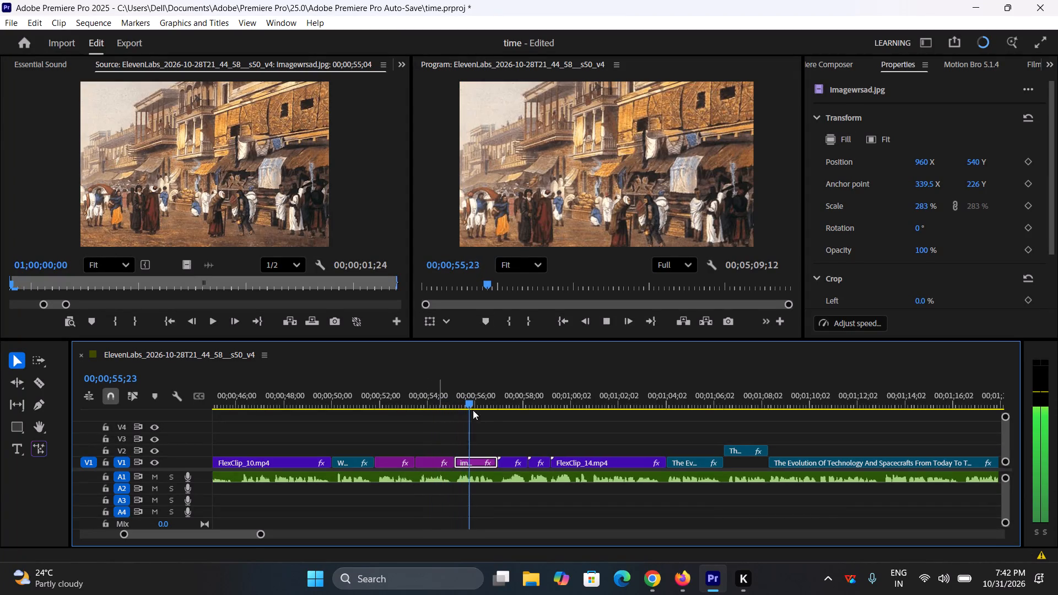
pyautogui.click(496, 423)
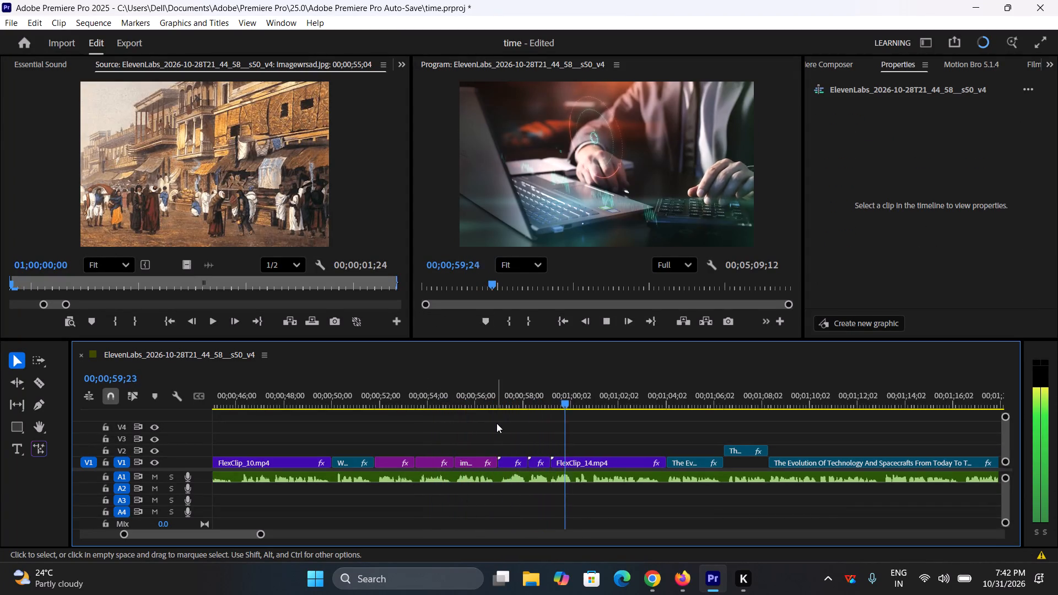
pyautogui.click(361, 404)
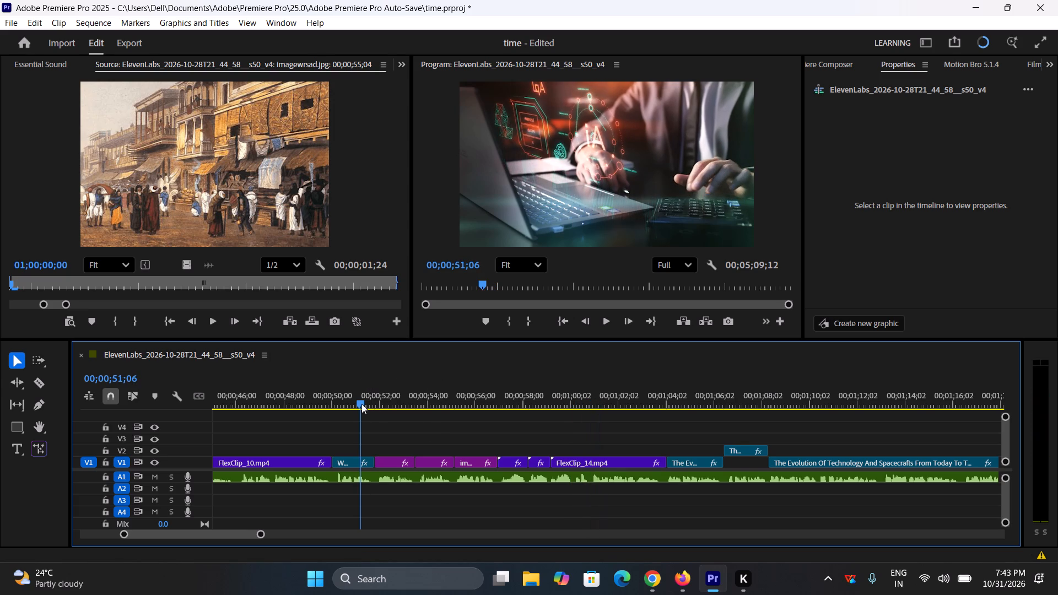
pyautogui.moveTo(392, 401); pyautogui.dragTo(359, 486)
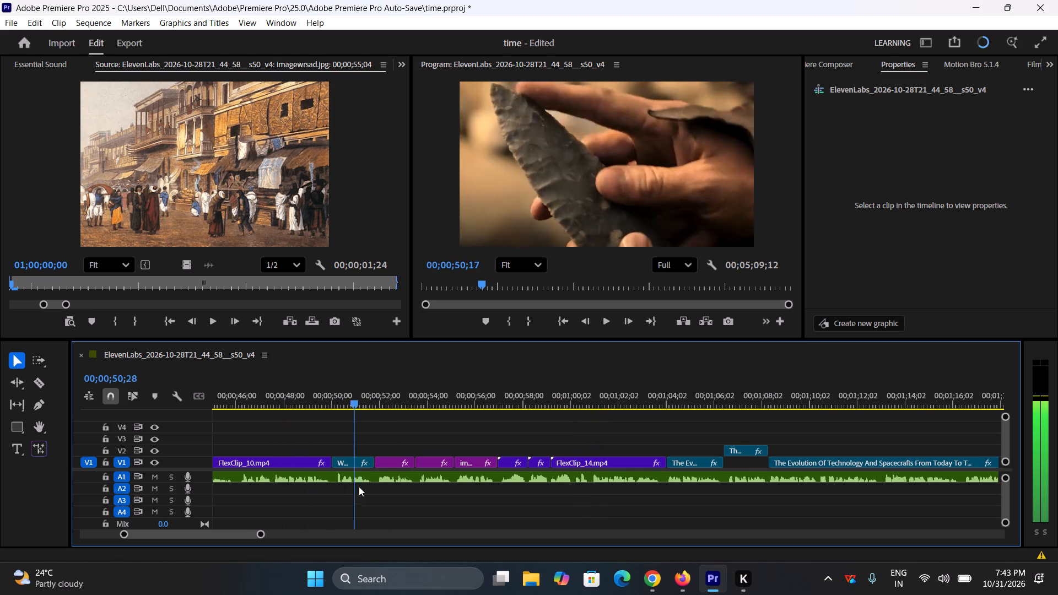
pyautogui.moveTo(359, 486); pyautogui.dragTo(374, 486)
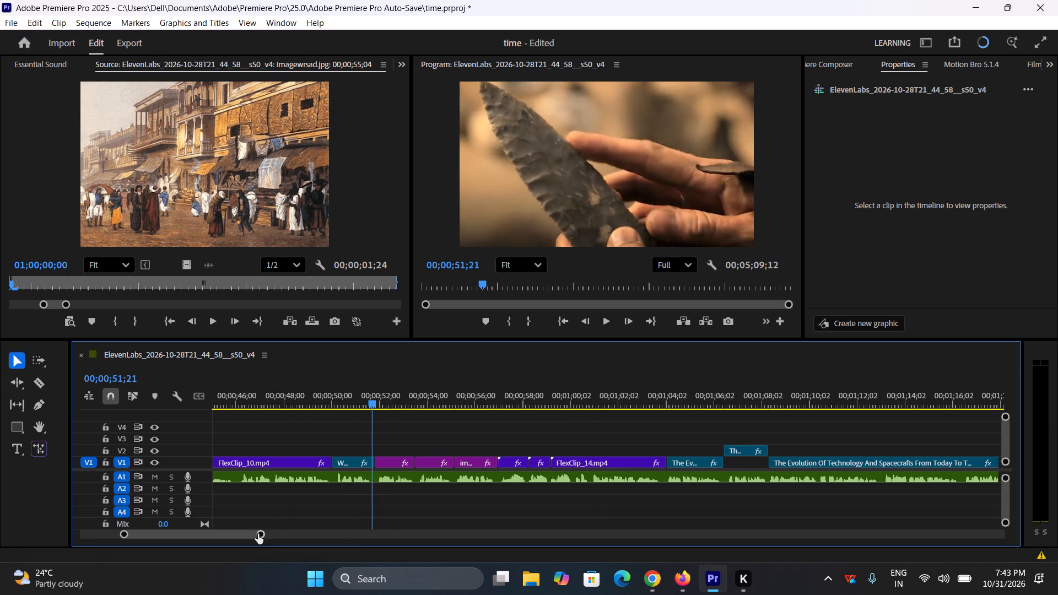
# Add Position, Anchor point and Scale keyframes at the start of the dad.jpg clip, at 00;00;51;24.
pyautogui.moveTo(256, 534); pyautogui.dragTo(249, 534)
pyautogui.moveTo(251, 534); pyautogui.dragTo(204, 535)
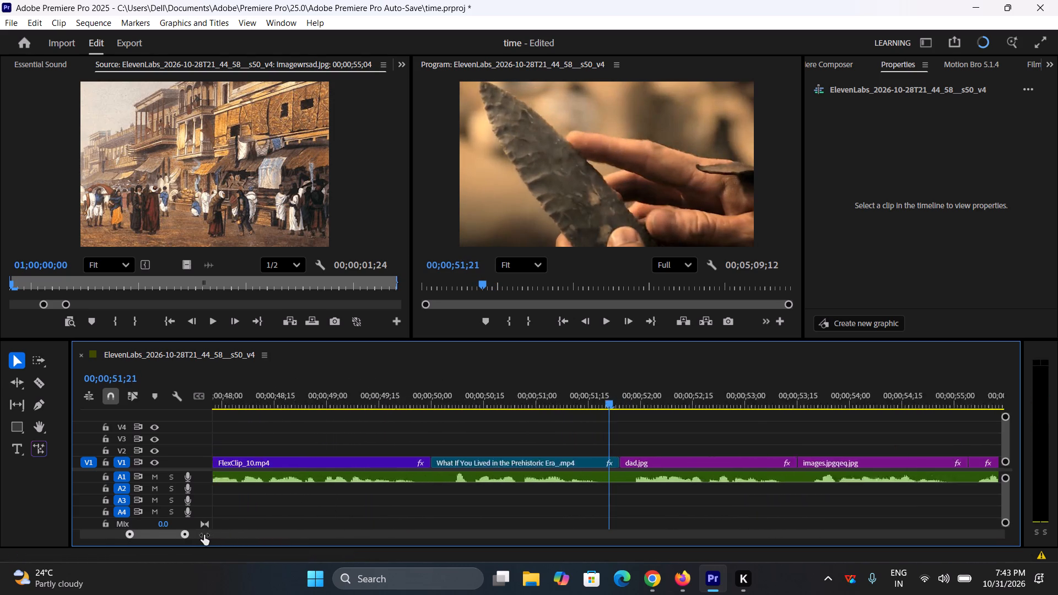
pyautogui.moveTo(204, 535); pyautogui.dragTo(183, 534)
pyautogui.click(673, 410)
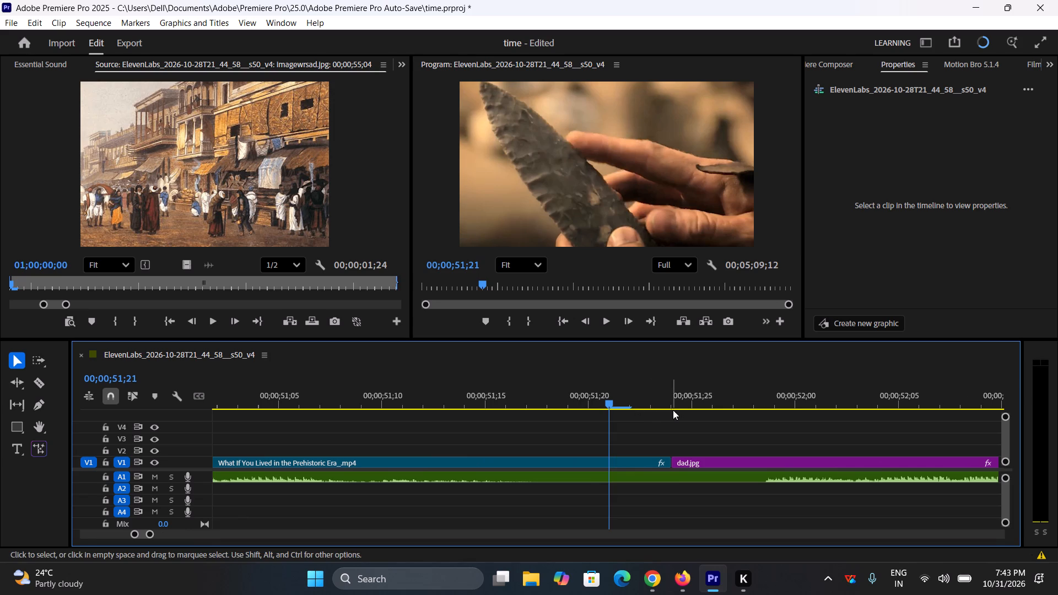
pyautogui.click(673, 405)
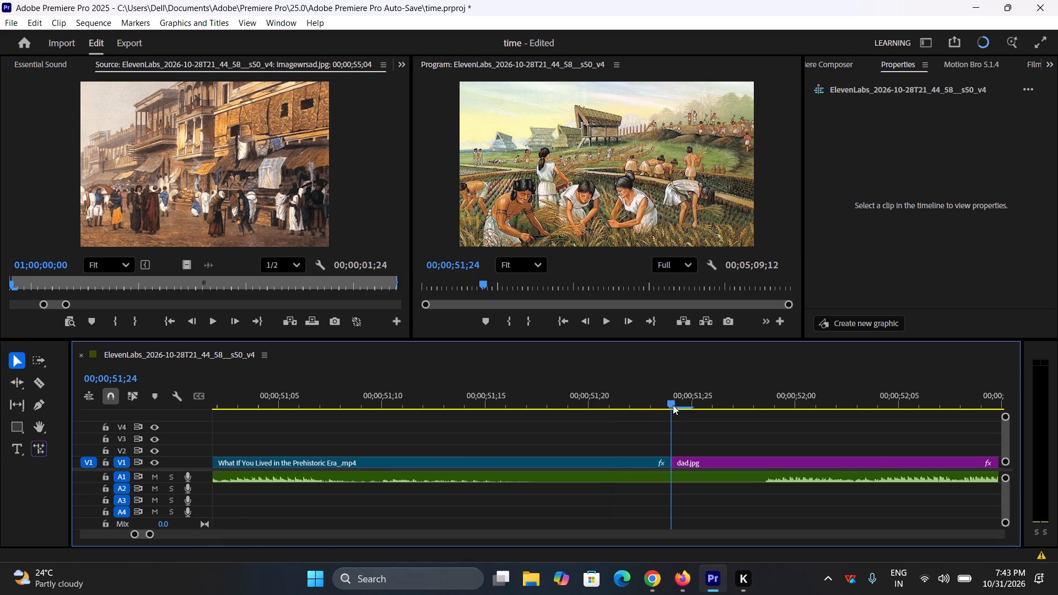
pyautogui.click(712, 462)
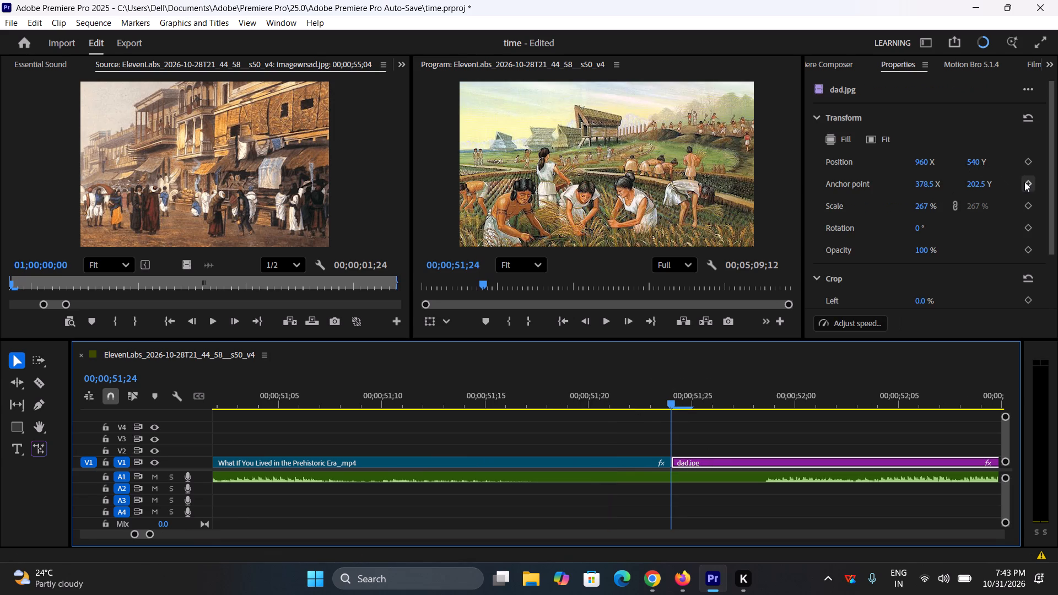
pyautogui.click(1024, 182)
pyautogui.click(1027, 161)
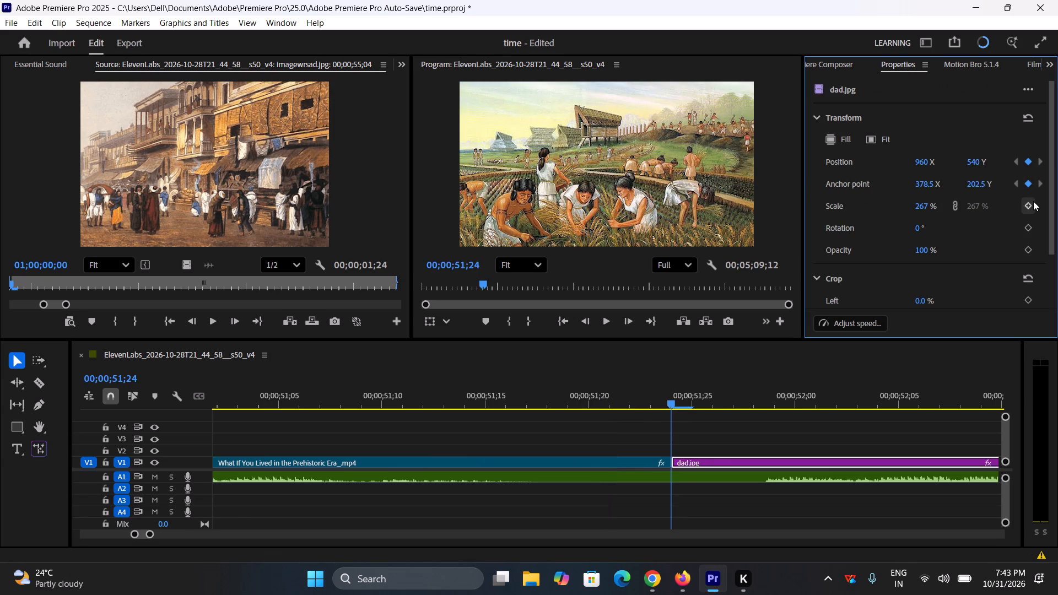
pyautogui.click(1033, 201)
# Add a 342% Scale keyframe to the dad.jpg clip at 00;00;52;14.
pyautogui.press('space')
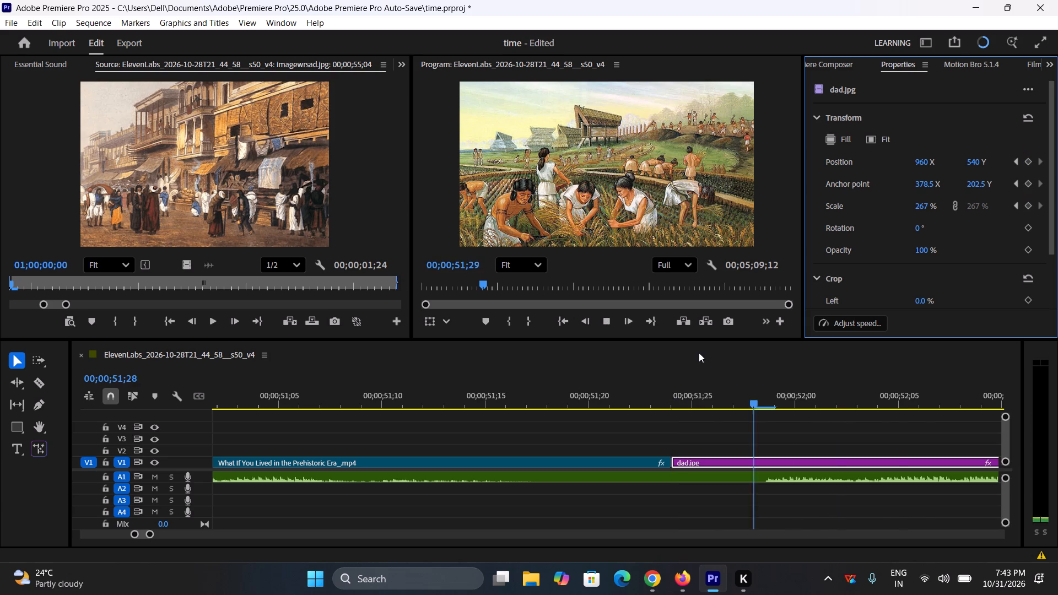
pyautogui.press('space')
pyautogui.click(685, 393)
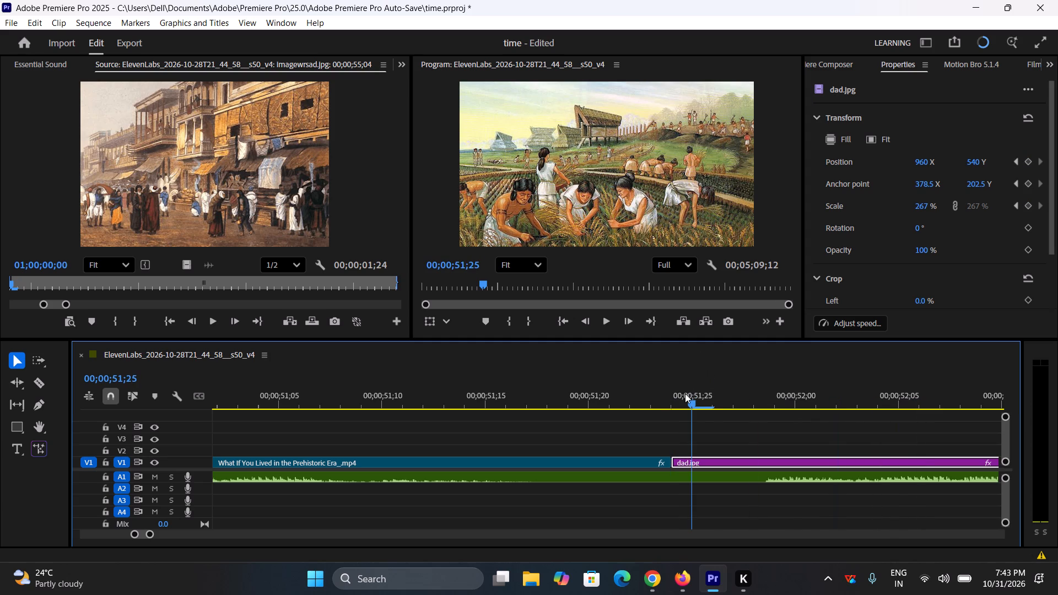
pyautogui.moveTo(685, 393); pyautogui.dragTo(671, 406)
pyautogui.moveTo(673, 402); pyautogui.dragTo(685, 402)
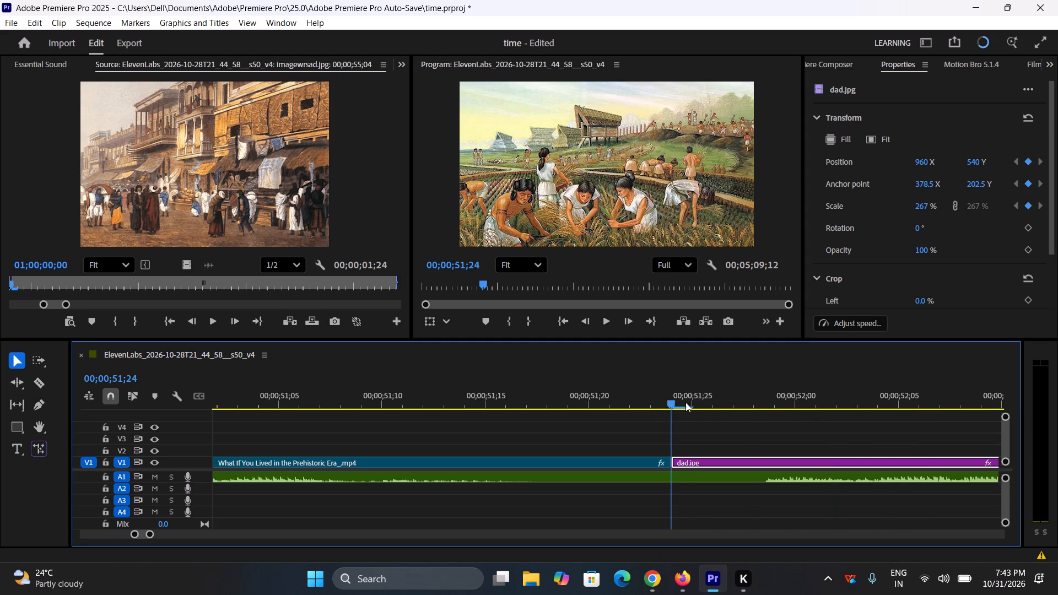
pyautogui.moveTo(685, 402); pyautogui.dragTo(693, 402)
pyautogui.press('space')
pyautogui.press('space')
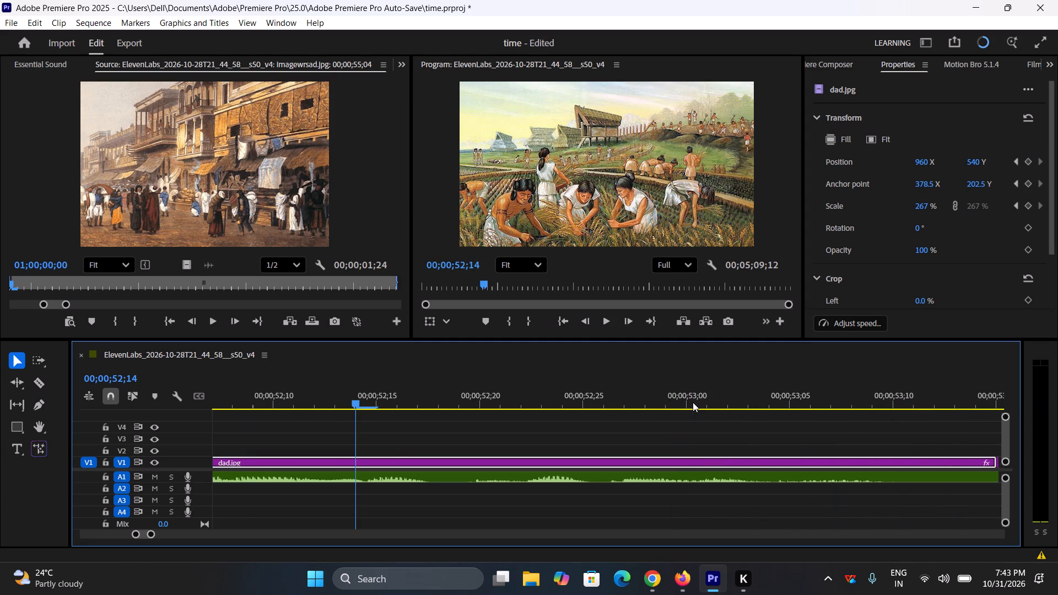
pyautogui.moveTo(925, 207); pyautogui.dragTo(941, 210)
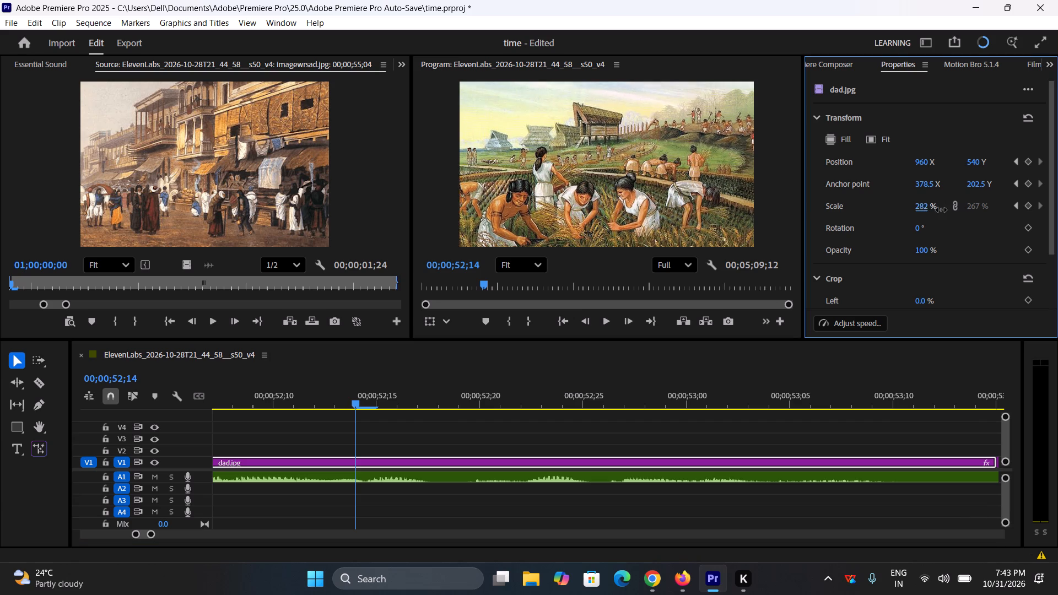
pyautogui.moveTo(941, 210); pyautogui.dragTo(980, 220)
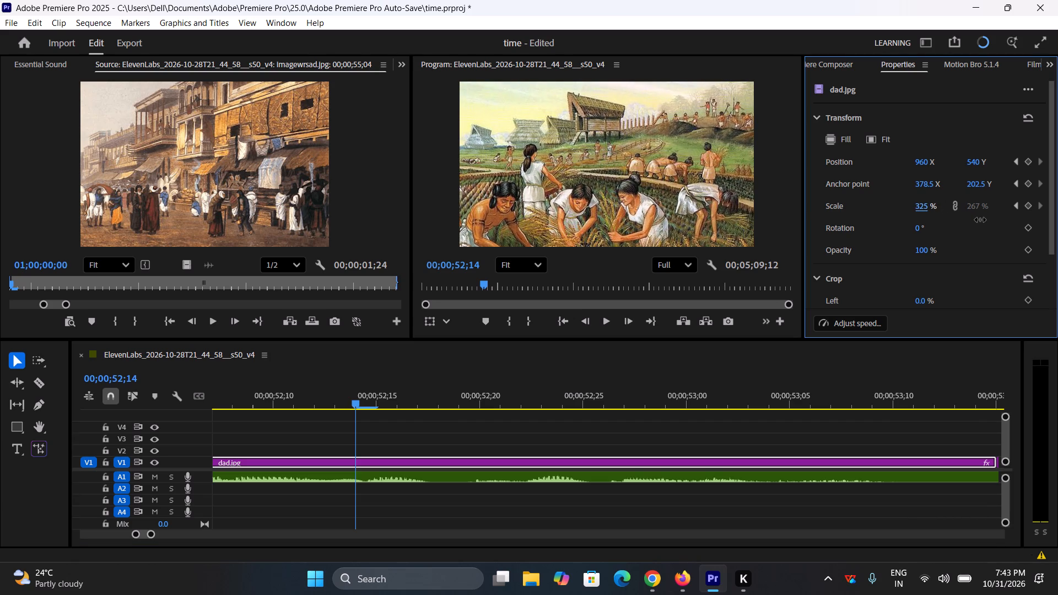
pyautogui.moveTo(980, 220); pyautogui.dragTo(994, 223)
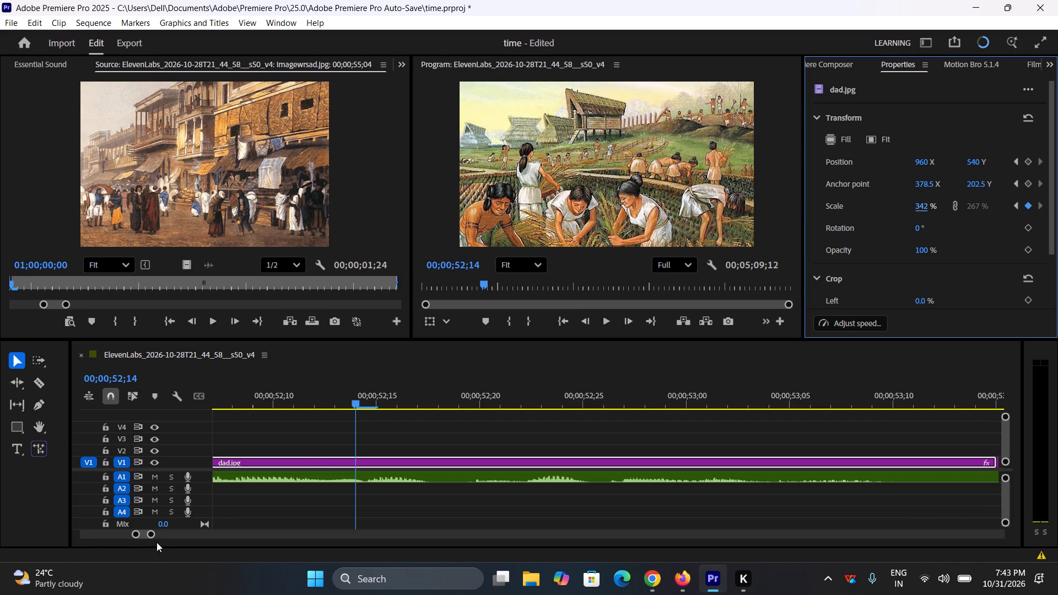
# Add a 353% Scale keyframe at the end of the dad.jpg clip, at 00;00;53;14.
pyautogui.moveTo(152, 535); pyautogui.dragTo(181, 538)
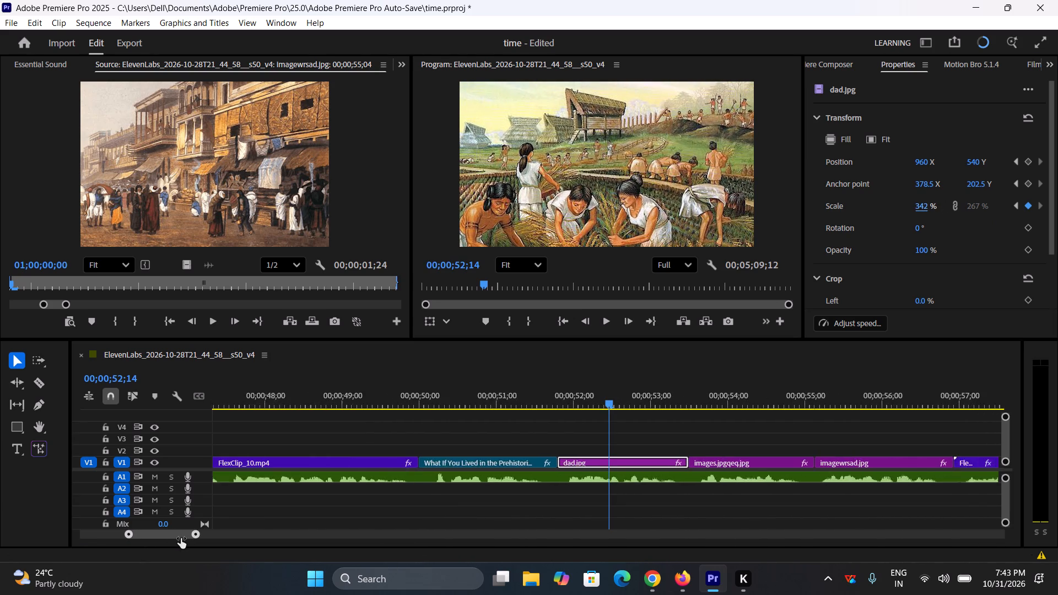
pyautogui.moveTo(181, 538); pyautogui.dragTo(185, 539)
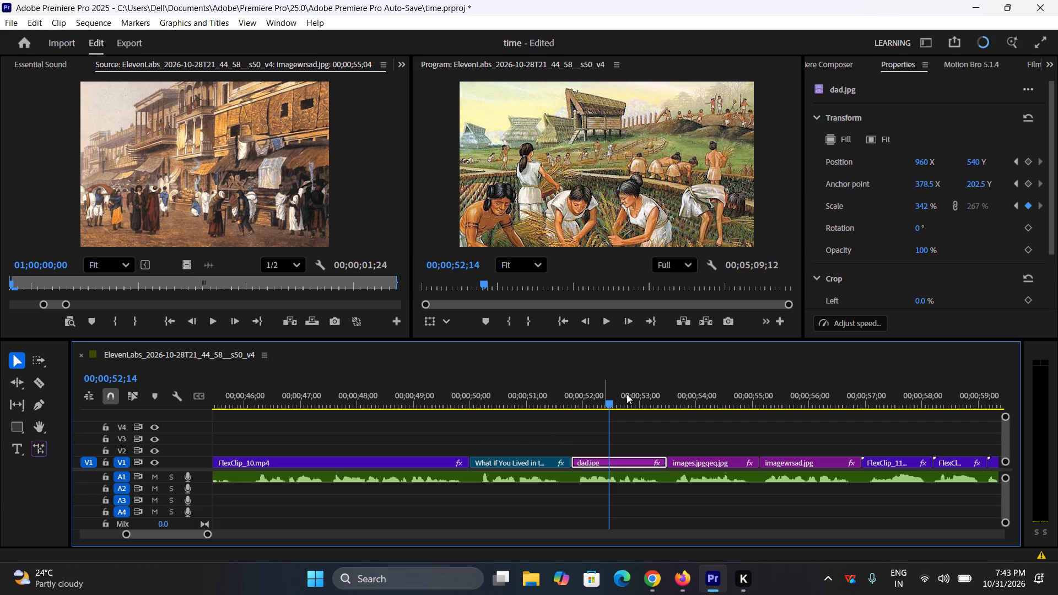
pyautogui.click(649, 398)
pyautogui.moveTo(649, 398); pyautogui.dragTo(666, 410)
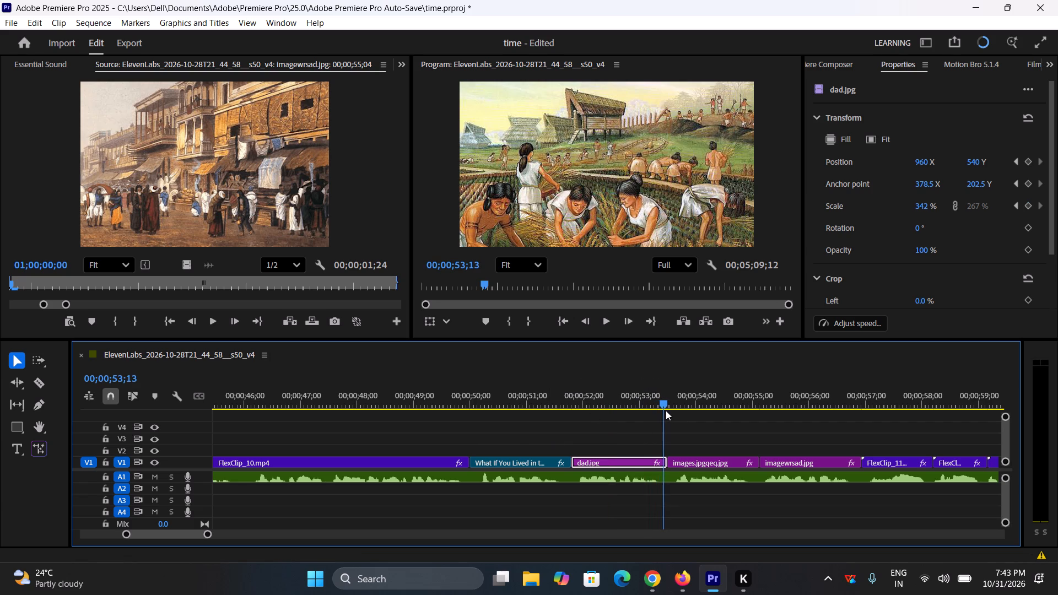
pyautogui.moveTo(666, 410); pyautogui.dragTo(667, 413)
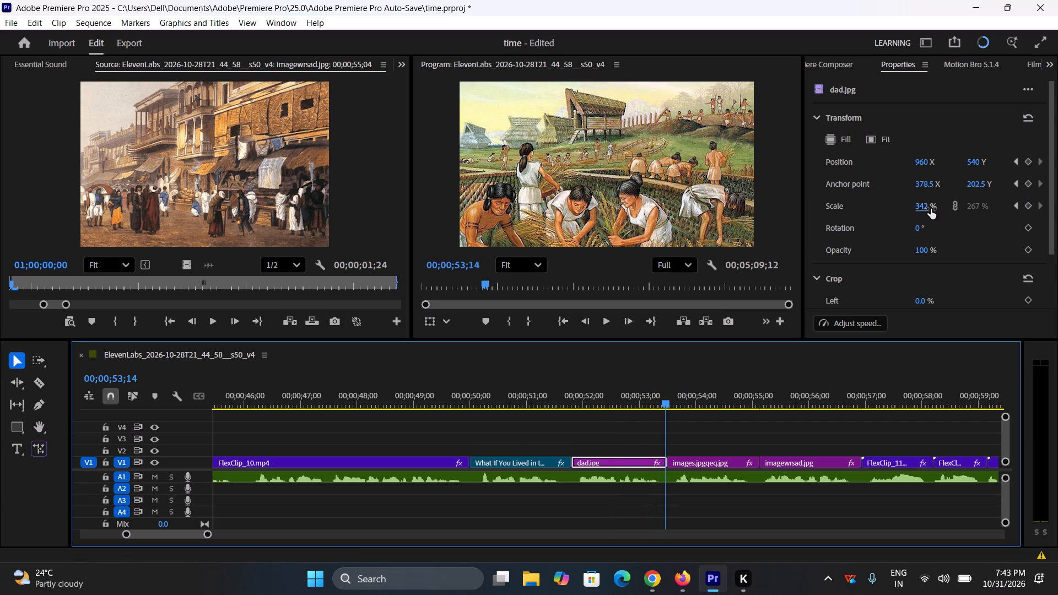
pyautogui.moveTo(931, 209); pyautogui.dragTo(946, 214)
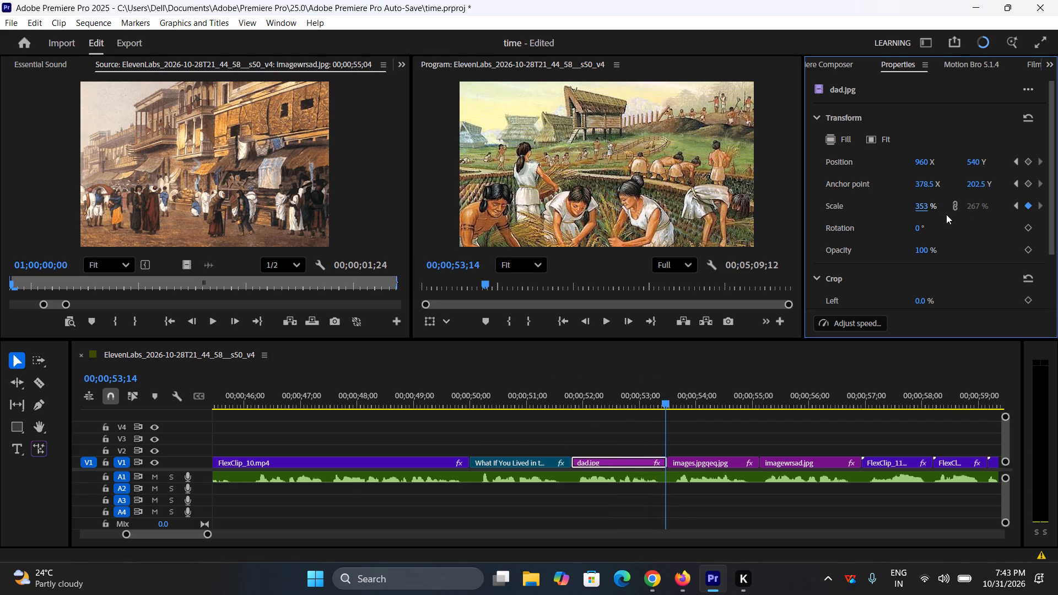
# Add a Scale keyframe at the start of the images.jpgqeq.jpg clip, at 00;00;53;14.
pyautogui.click(682, 453)
pyautogui.click(680, 466)
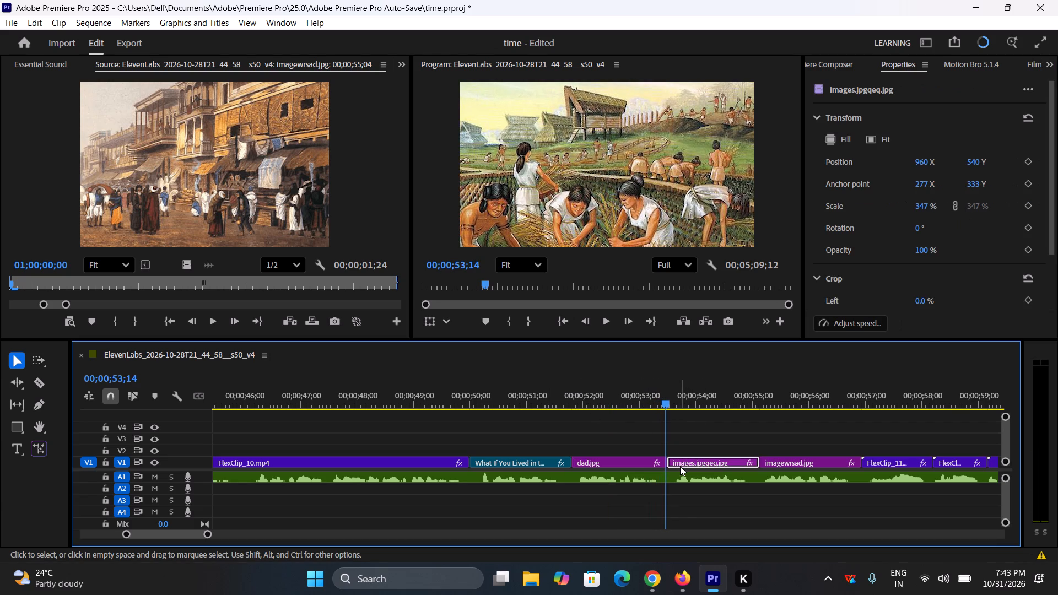
pyautogui.click(1028, 208)
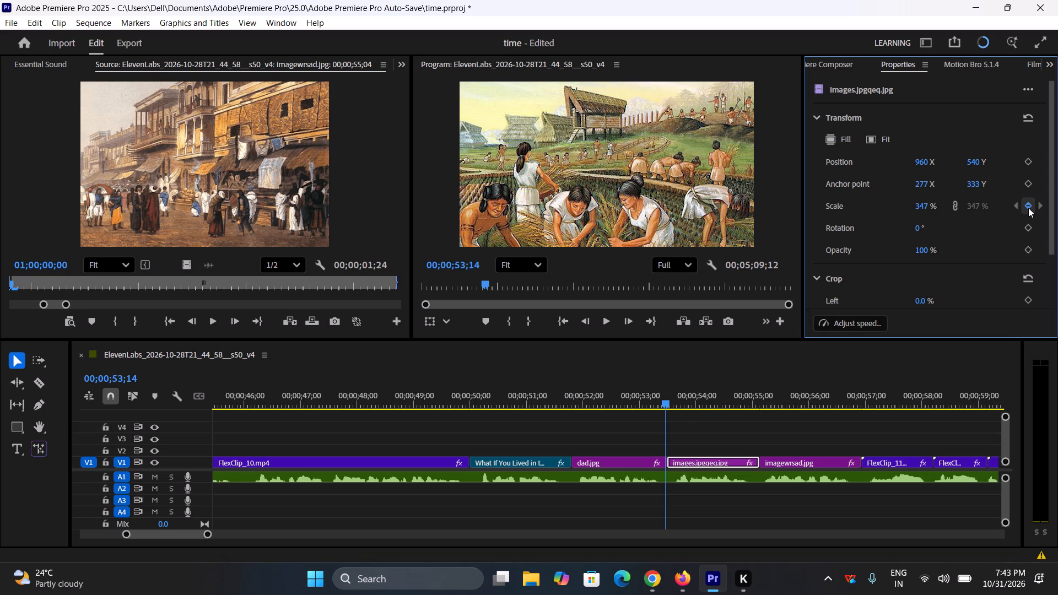
# Add a 381% Scale keyframe to the images.jpgqeq.jpg clip at 00;00;54;00.
pyautogui.click(676, 398)
pyautogui.moveTo(676, 398); pyautogui.dragTo(683, 399)
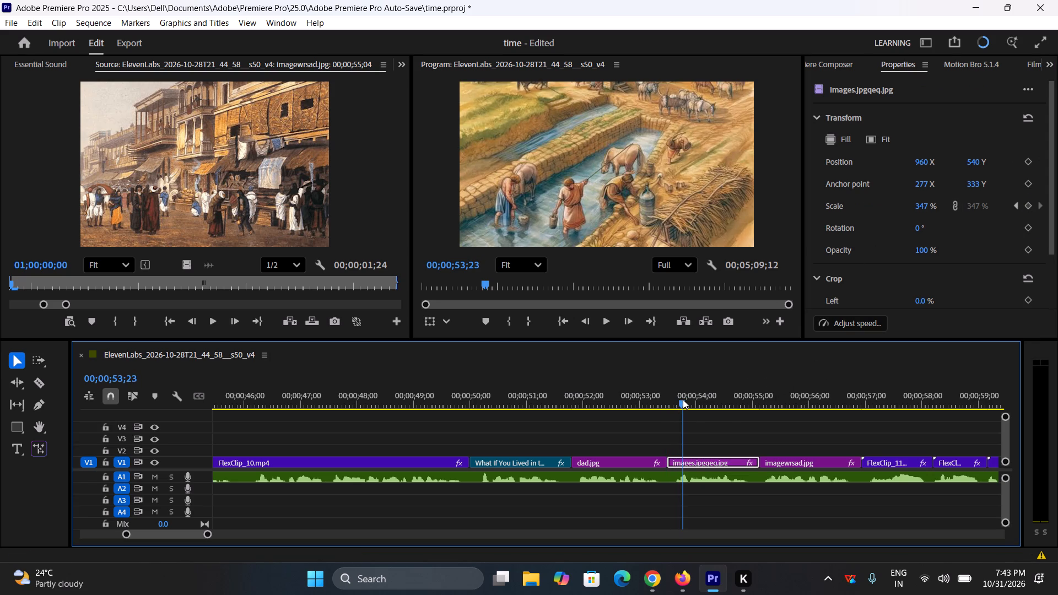
pyautogui.moveTo(683, 399); pyautogui.dragTo(696, 402)
pyautogui.moveTo(921, 209); pyautogui.dragTo(944, 215)
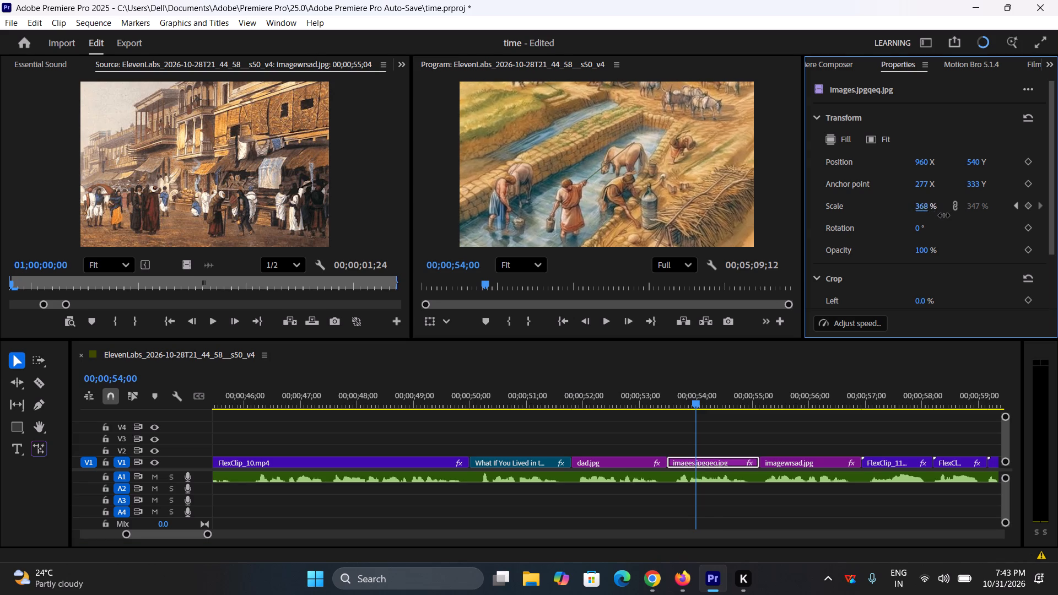
pyautogui.moveTo(944, 215); pyautogui.dragTo(958, 222)
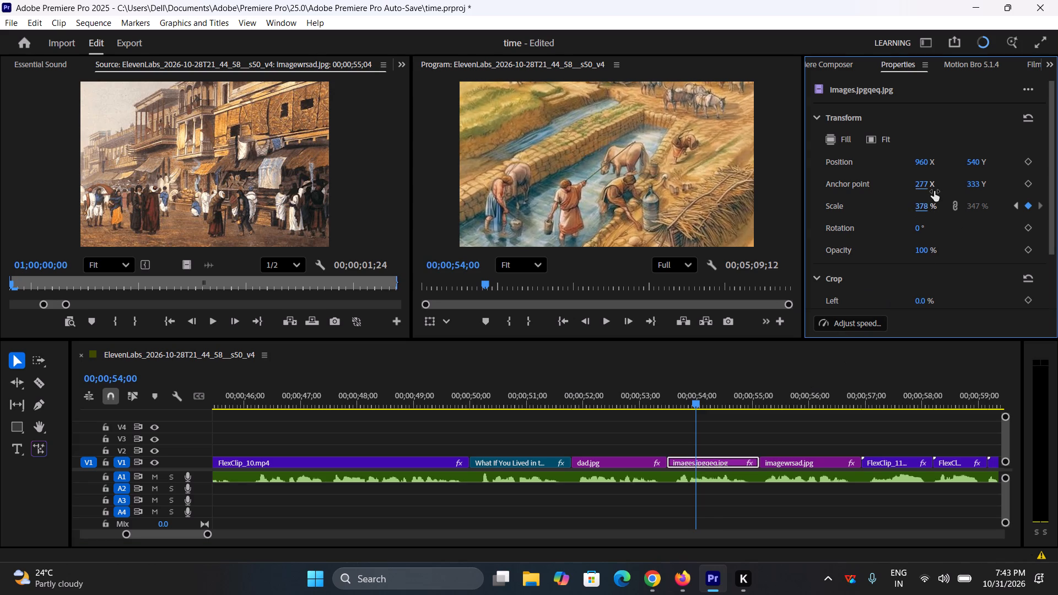
pyautogui.moveTo(928, 201); pyautogui.dragTo(933, 207)
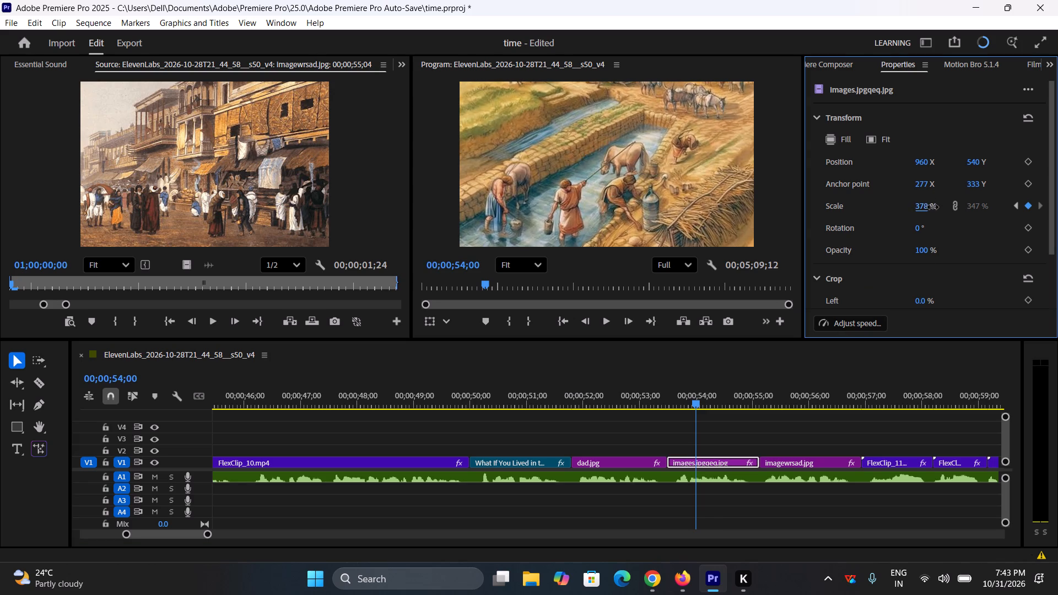
pyautogui.moveTo(933, 207); pyautogui.dragTo(942, 214)
pyautogui.click(936, 214)
pyautogui.click(905, 213)
pyautogui.moveTo(923, 209); pyautogui.dragTo(929, 217)
pyautogui.moveTo(929, 217); pyautogui.dragTo(931, 217)
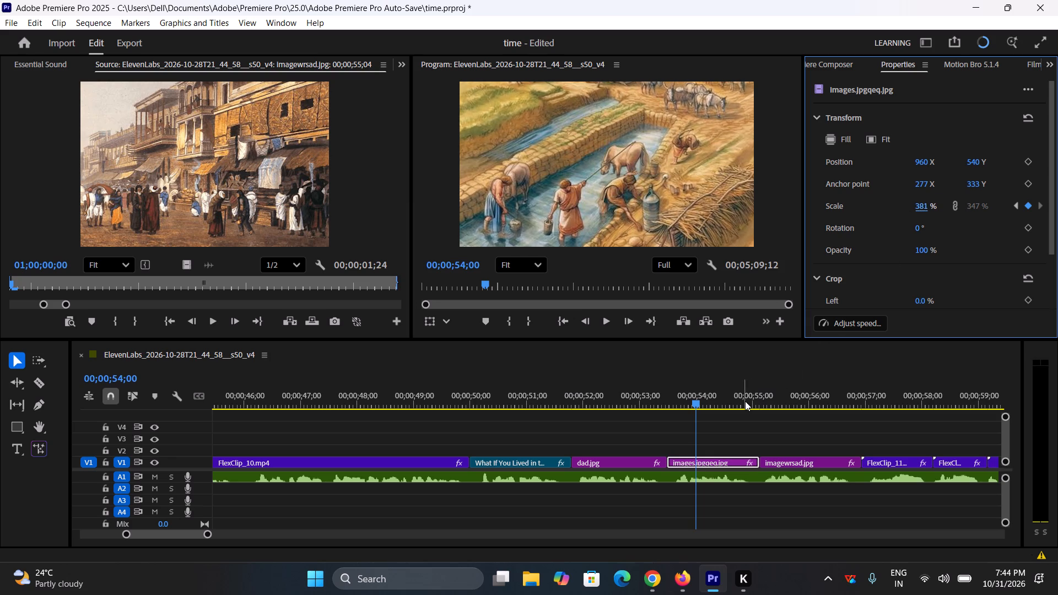
# Add a 385% Scale keyframe at the end of the images.jpgqeq.jpg clip, at 00;00;55;03.
pyautogui.click(745, 401)
pyautogui.moveTo(745, 401); pyautogui.dragTo(760, 412)
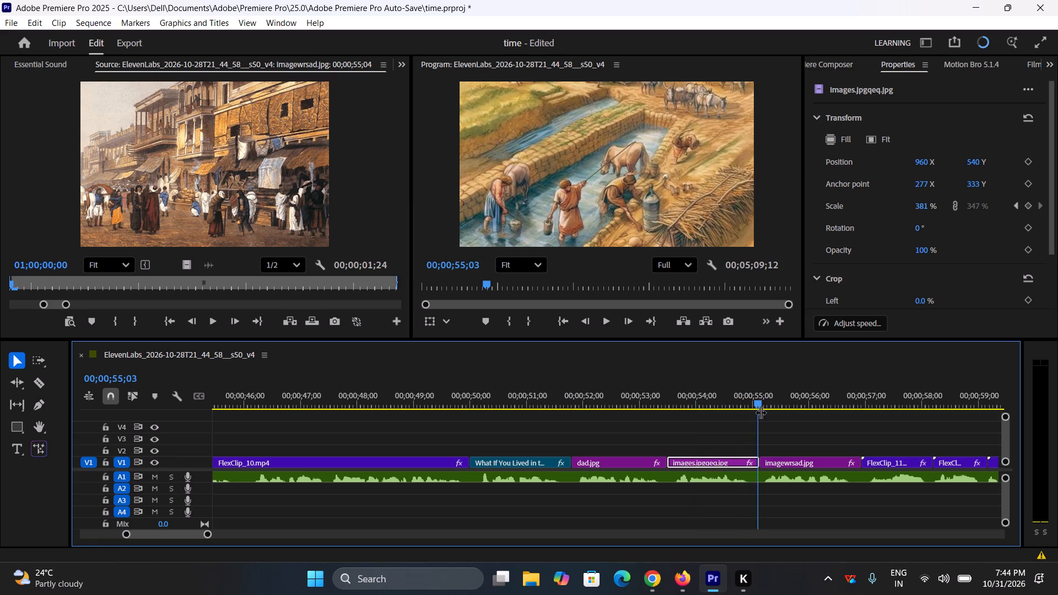
pyautogui.moveTo(922, 209); pyautogui.dragTo(929, 210)
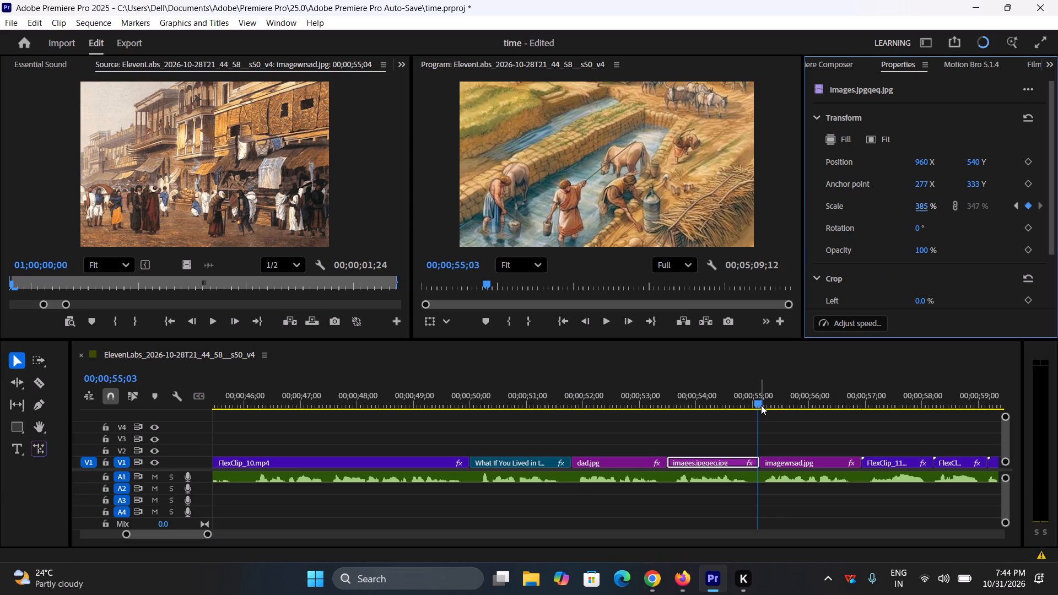
# Add a Scale keyframe at the start of the imagewrsad.jpg clip, at 00;00;55;04, keeping its 283% scale.
pyautogui.click(767, 405)
pyautogui.moveTo(767, 405); pyautogui.dragTo(762, 409)
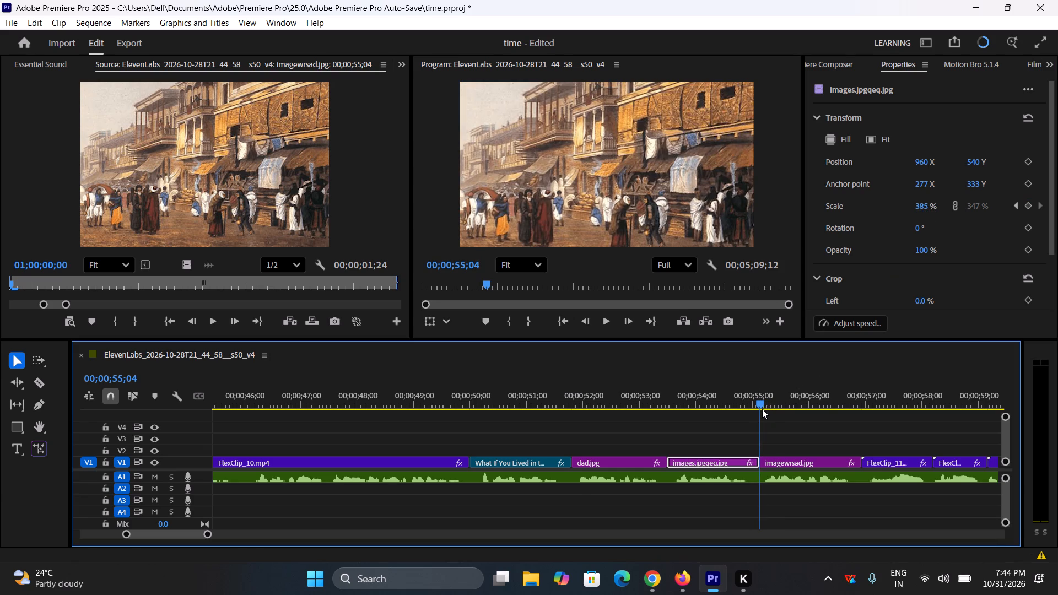
pyautogui.click(772, 464)
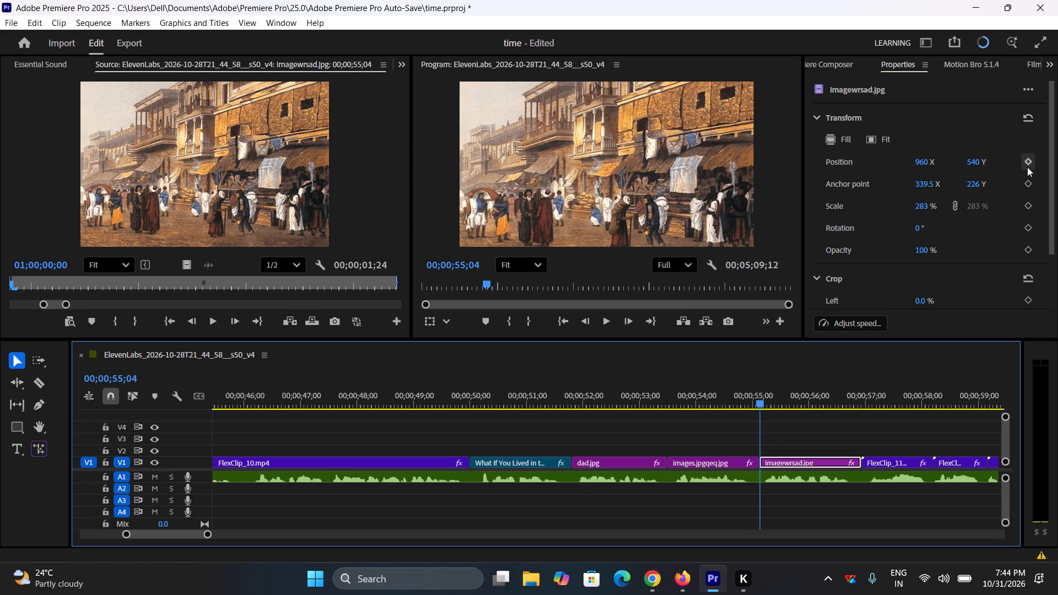
pyautogui.click(1029, 204)
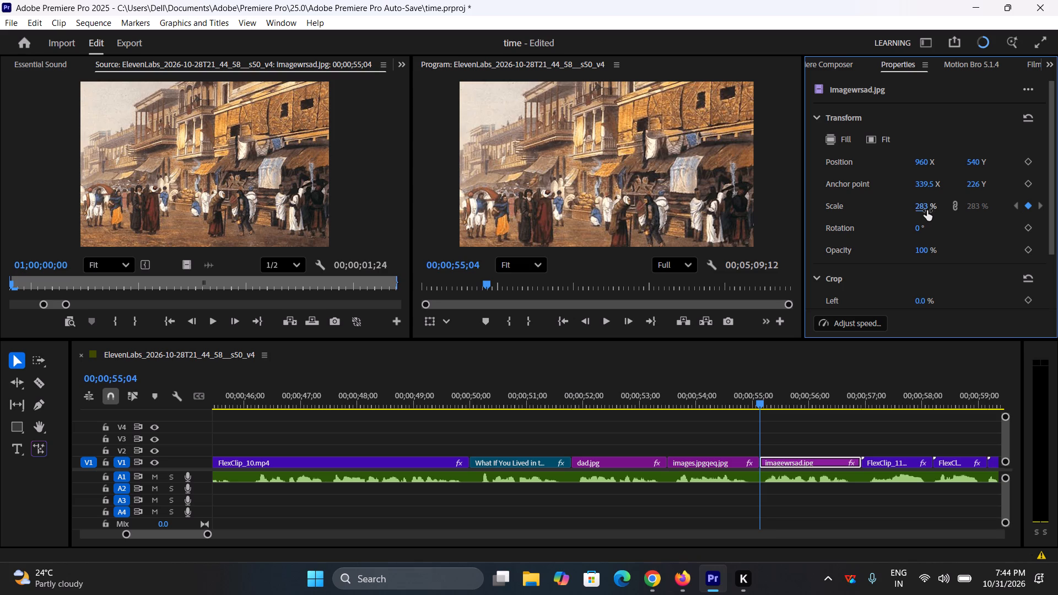
pyautogui.moveTo(927, 210); pyautogui.dragTo(935, 212)
pyautogui.hotkey('ctrl', 'z')
# Add a 302% Scale keyframe to the imagewrsad.jpg clip at 00;00;55;19.
pyautogui.click(781, 399)
pyautogui.moveTo(781, 399); pyautogui.dragTo(787, 407)
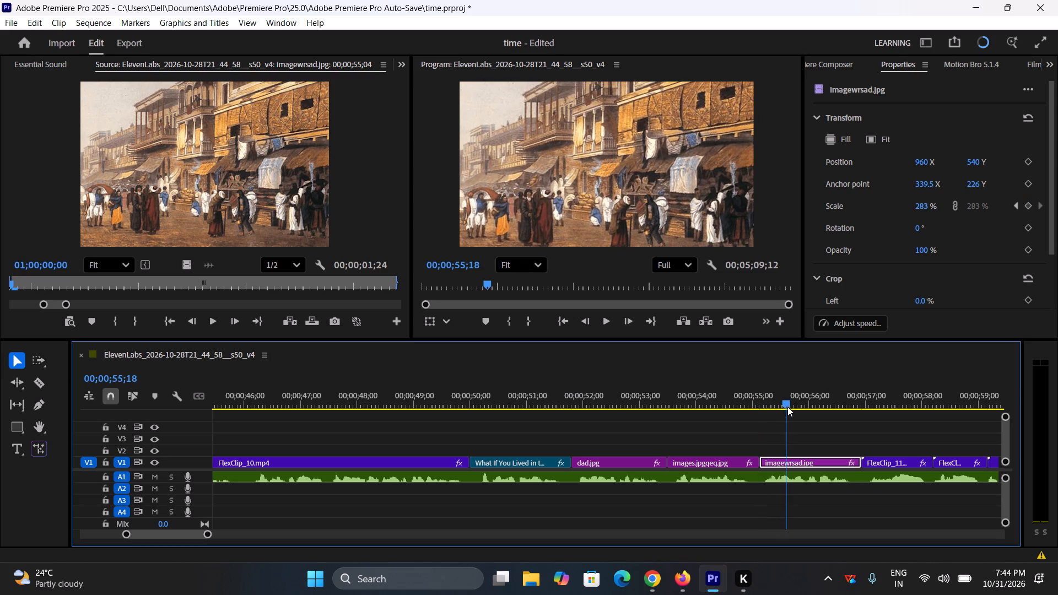
pyautogui.moveTo(787, 407); pyautogui.dragTo(789, 407)
pyautogui.moveTo(929, 210); pyautogui.dragTo(945, 218)
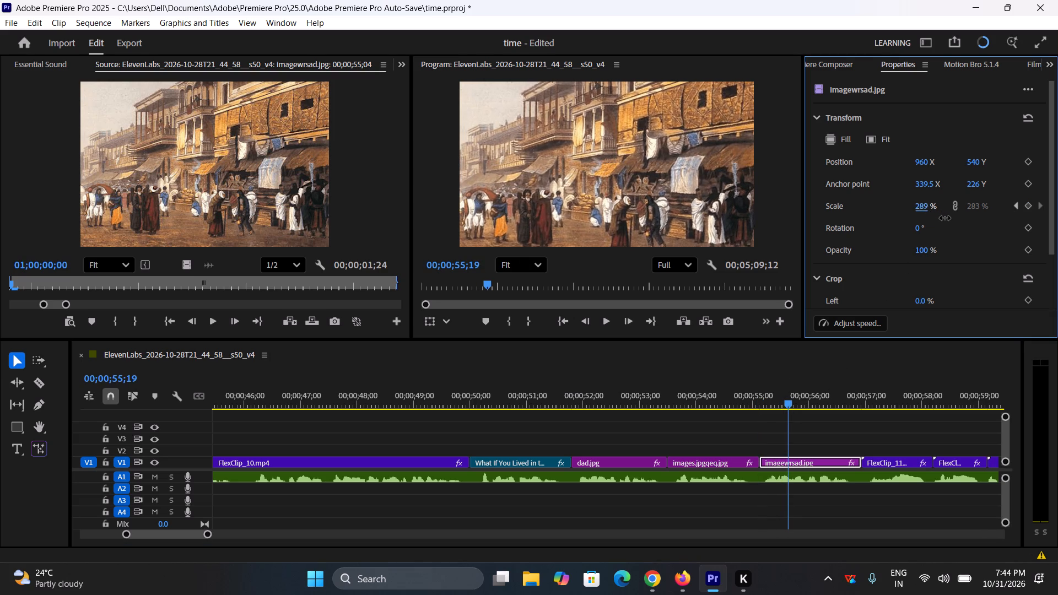
pyautogui.moveTo(945, 218); pyautogui.dragTo(963, 227)
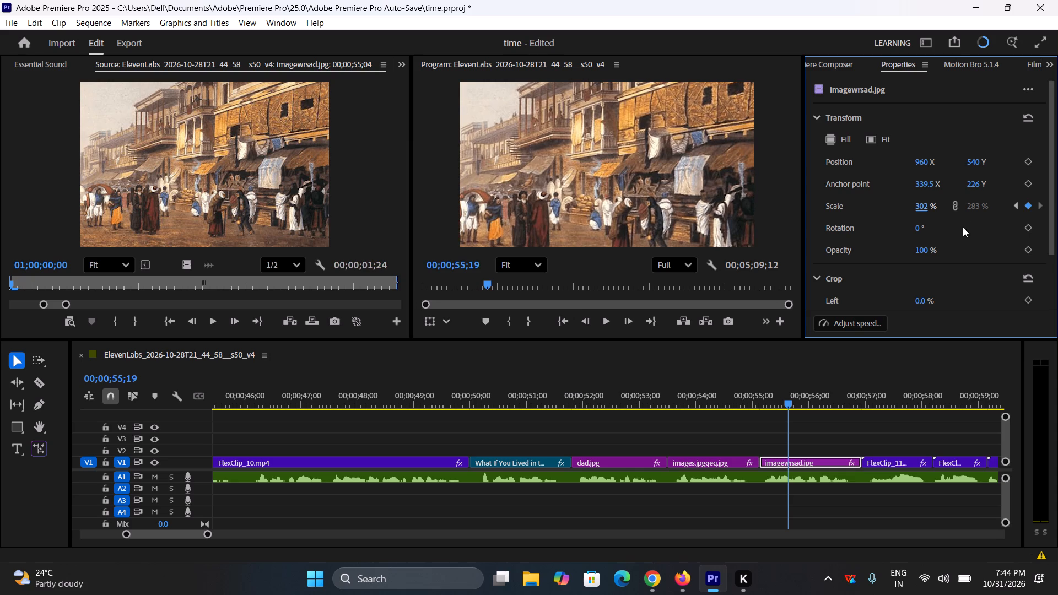
# Add a 318% Scale keyframe at the end of the imagewrsad.jpg clip, at 00;00;56;27.
pyautogui.click(855, 398)
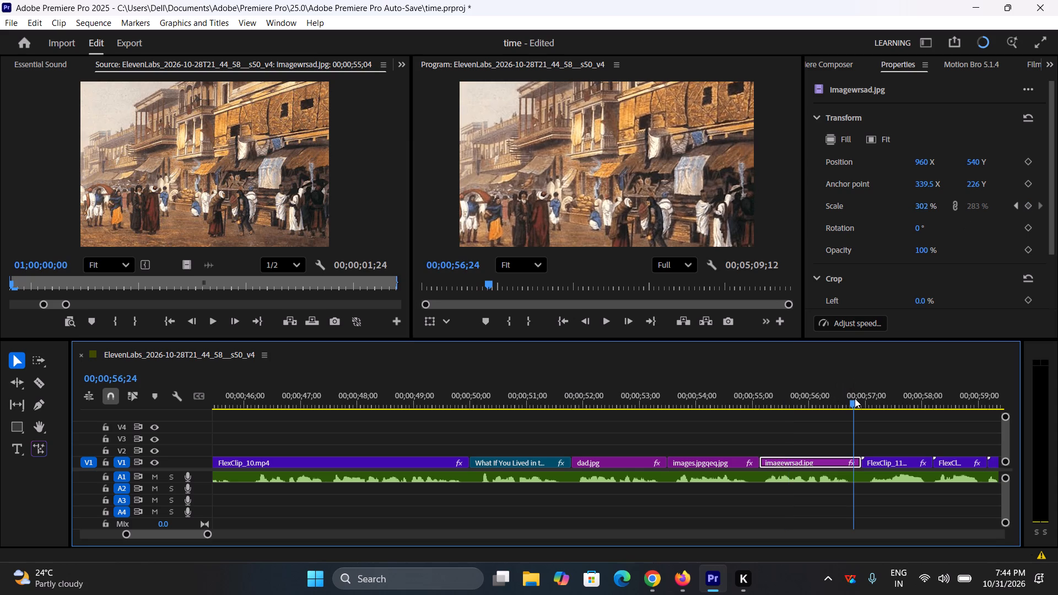
pyautogui.moveTo(855, 398); pyautogui.dragTo(860, 412)
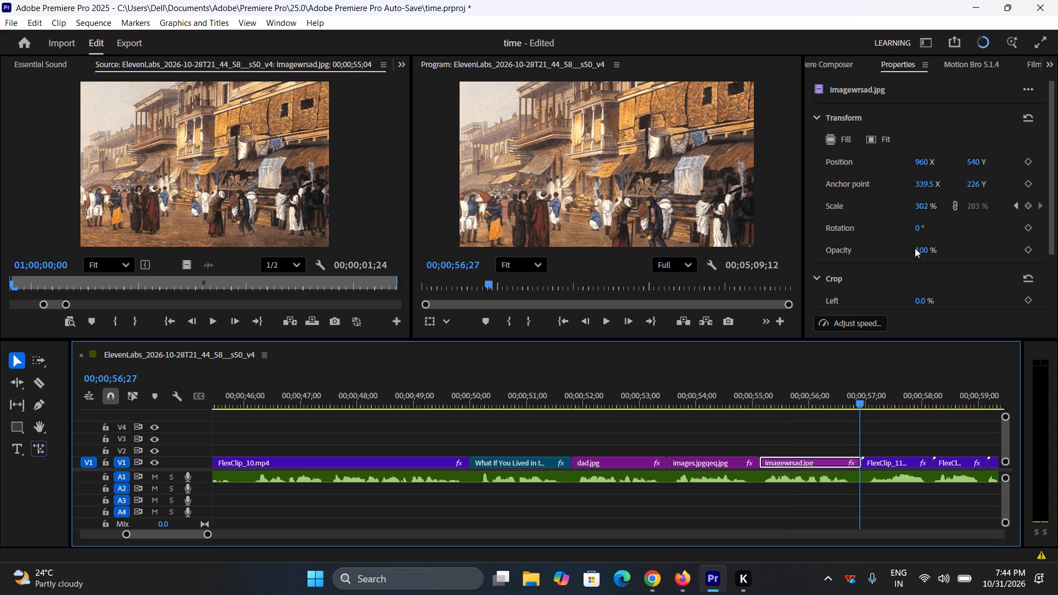
pyautogui.moveTo(927, 209); pyautogui.dragTo(940, 215)
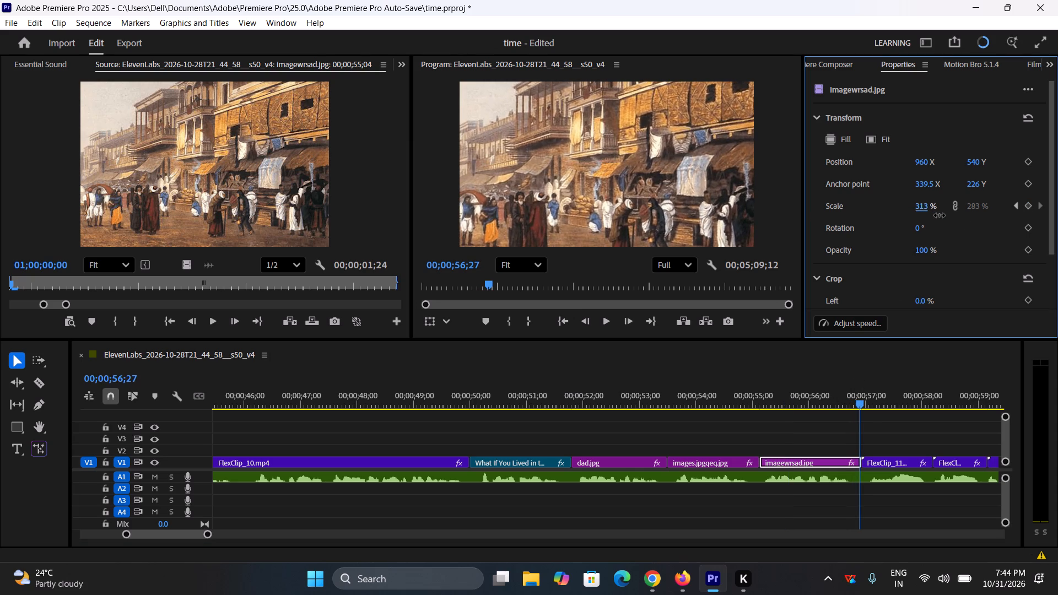
pyautogui.moveTo(940, 215); pyautogui.dragTo(944, 217)
# Play back the sequence through the dad.jpg, images.jpgqeq.jpg and imagewrsad.jpg clips to review their zoom animations and the cuts between them.
pyautogui.click(571, 408)
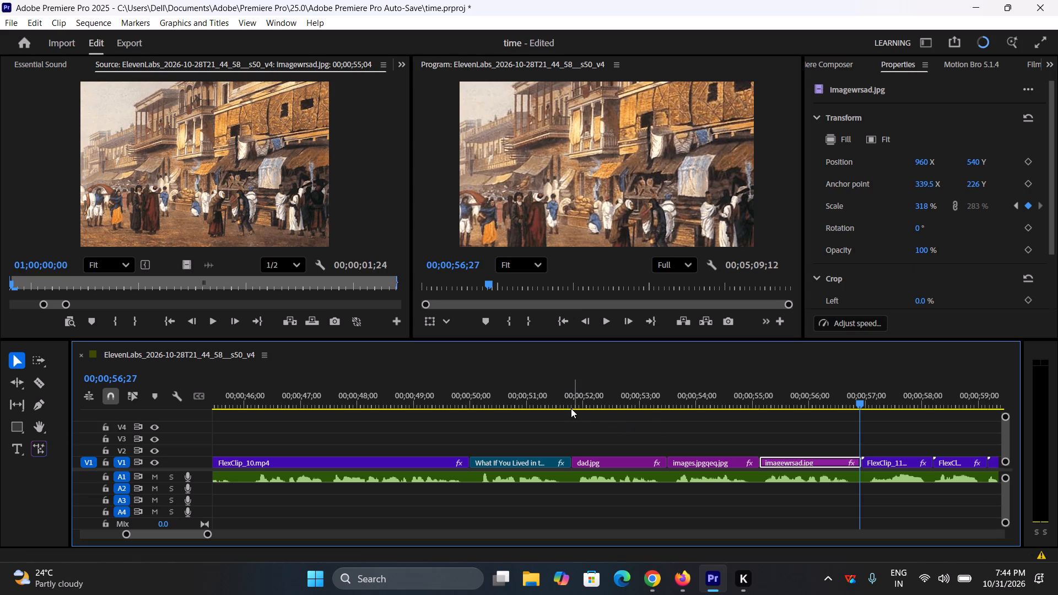
pyautogui.click(568, 399)
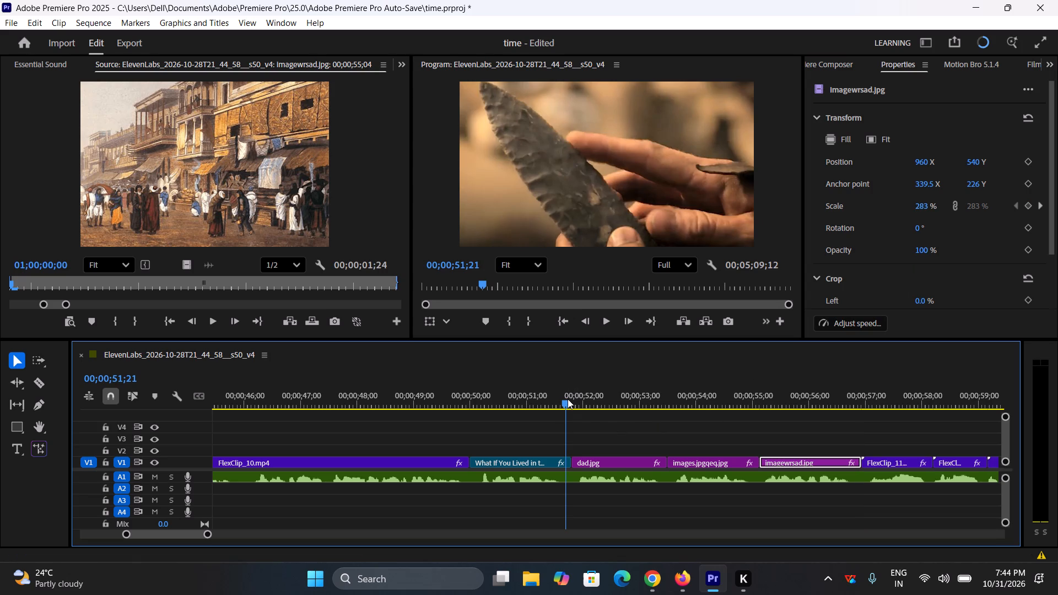
pyautogui.press('space')
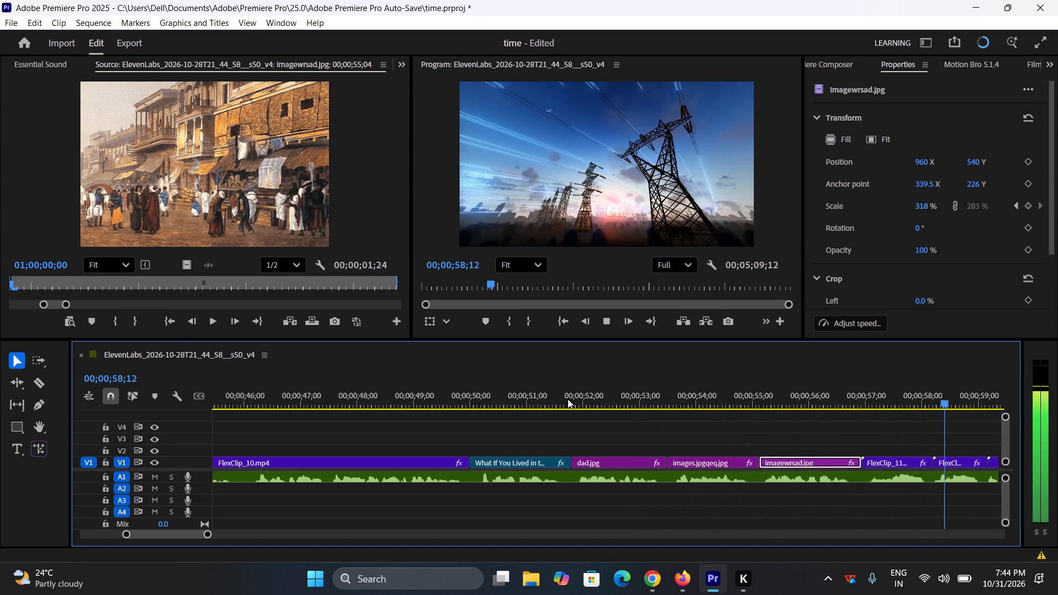
pyautogui.press('space')
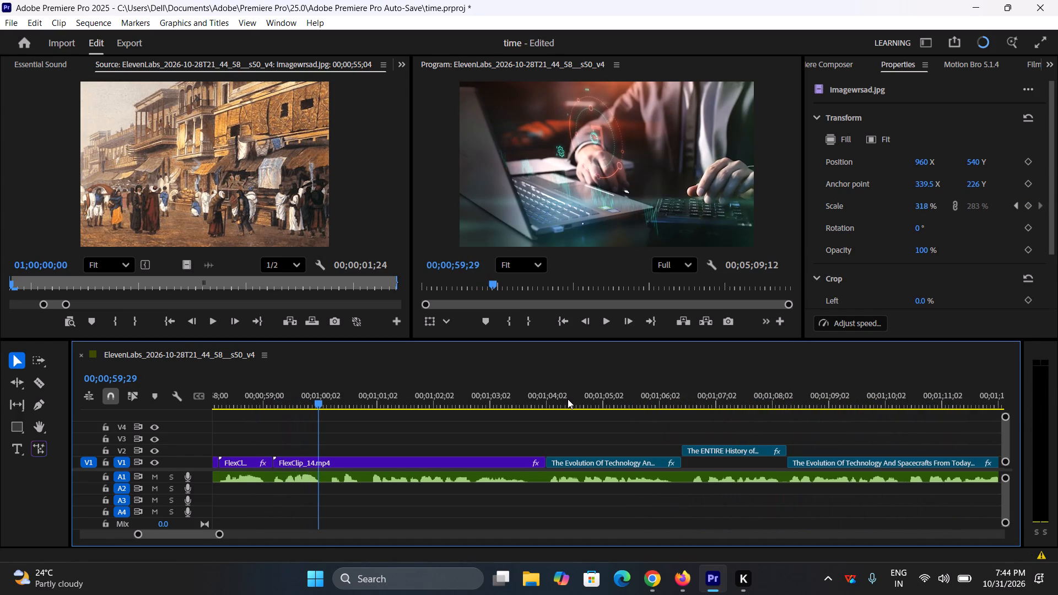
pyautogui.moveTo(218, 534); pyautogui.dragTo(258, 538)
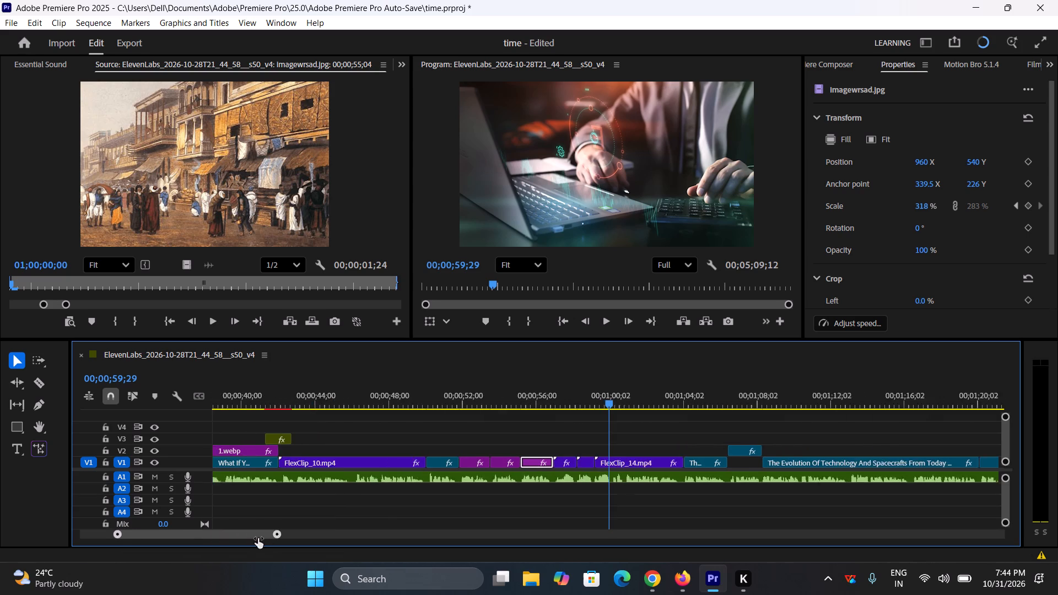
pyautogui.moveTo(258, 538); pyautogui.dragTo(268, 539)
pyautogui.click(468, 387)
pyautogui.press('space')
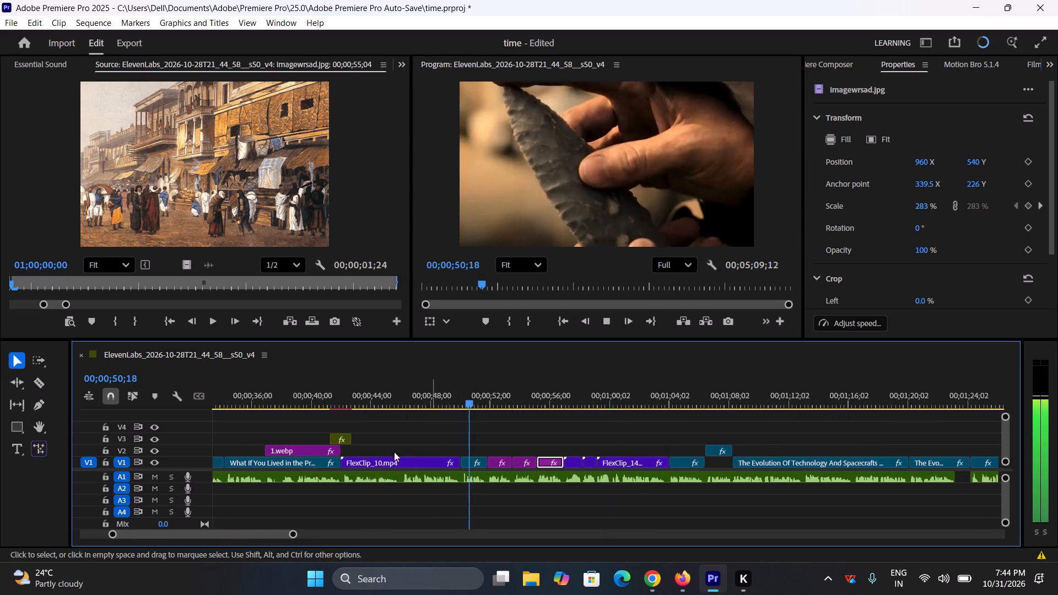
pyautogui.moveTo(295, 534); pyautogui.dragTo(264, 537)
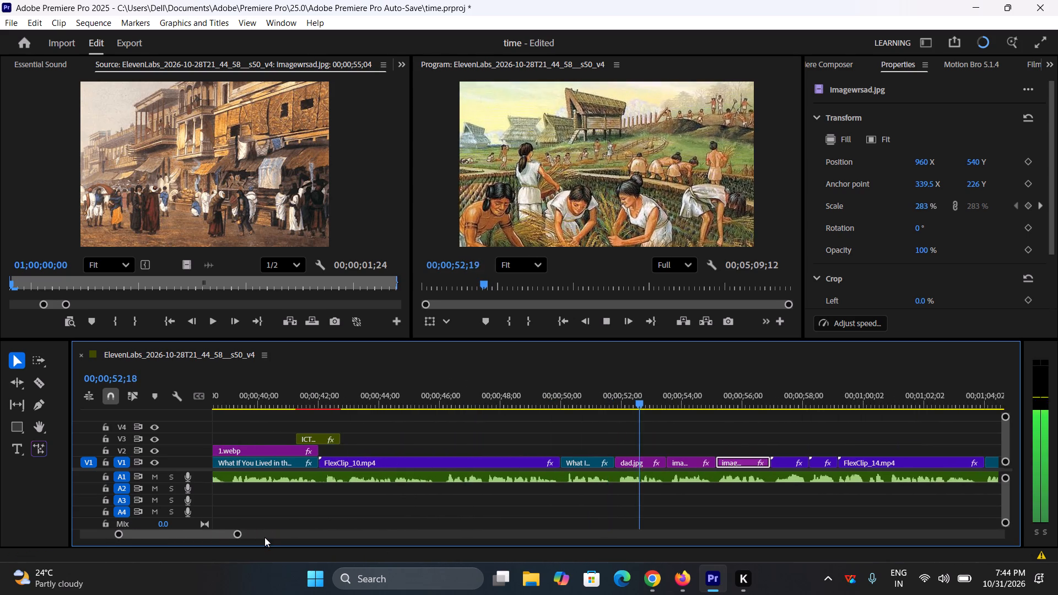
pyautogui.click(512, 445)
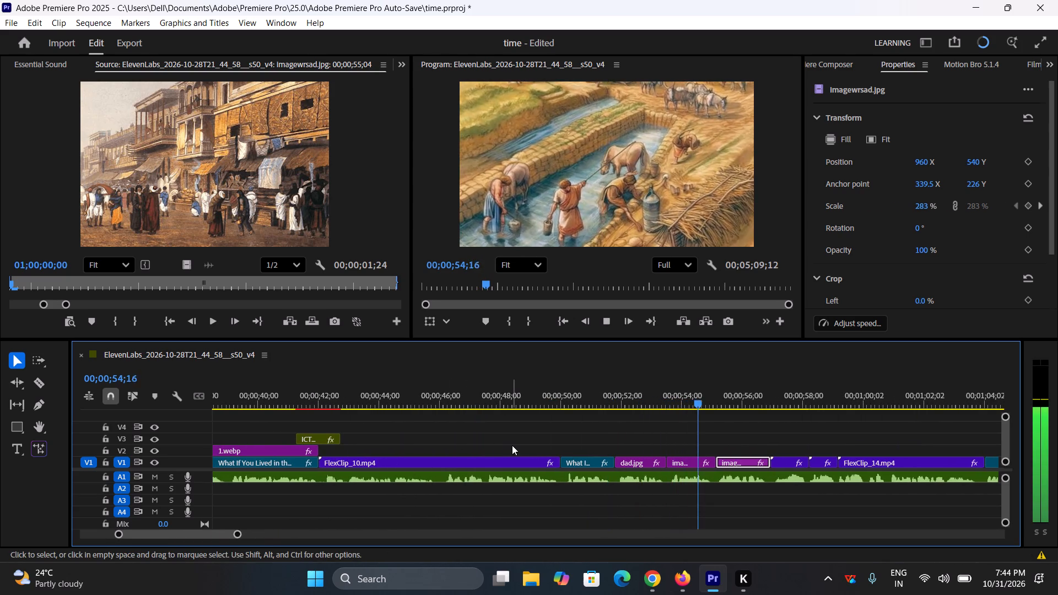
pyautogui.press('space')
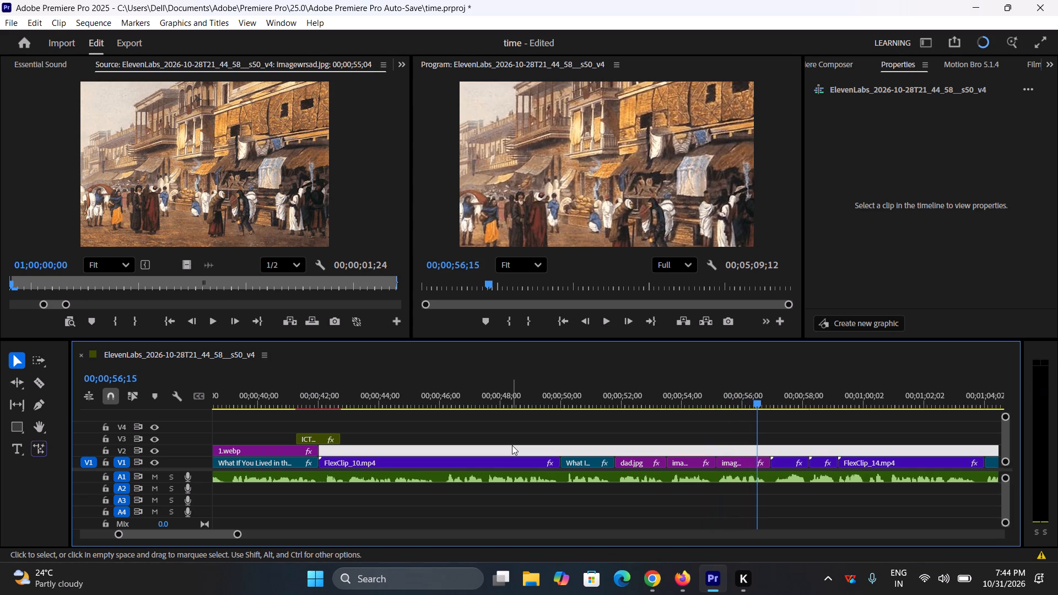
# With the imagewrsad.jpg clip selected, browse the Film Impact Essentials, Distortions, Transformers and Animation transitions for a suitable one.
pyautogui.moveTo(756, 451); pyautogui.dragTo(766, 457)
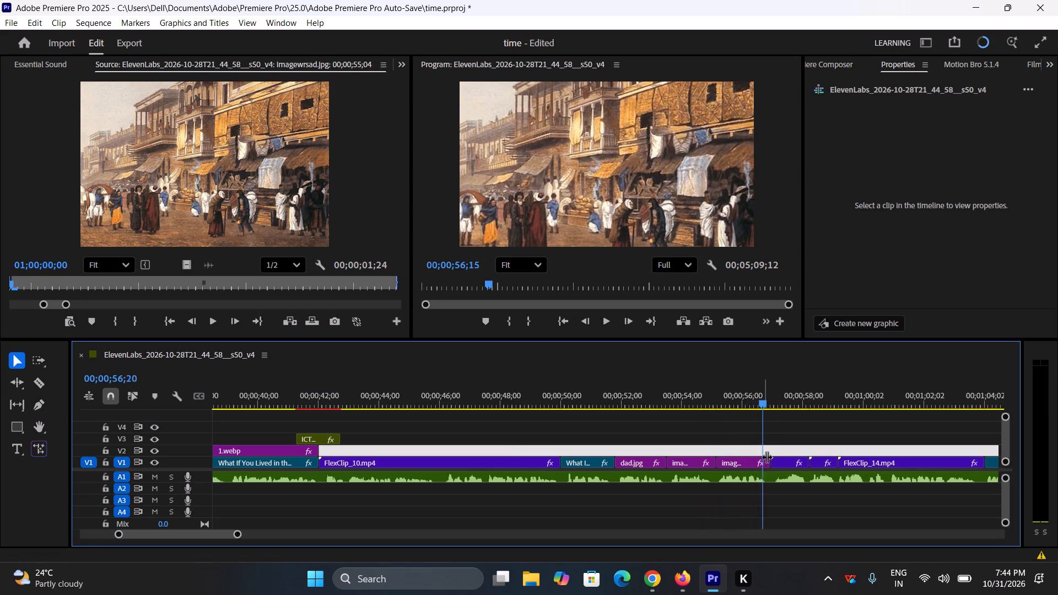
pyautogui.moveTo(766, 457); pyautogui.dragTo(764, 454)
pyautogui.click(764, 454)
pyautogui.click(766, 438)
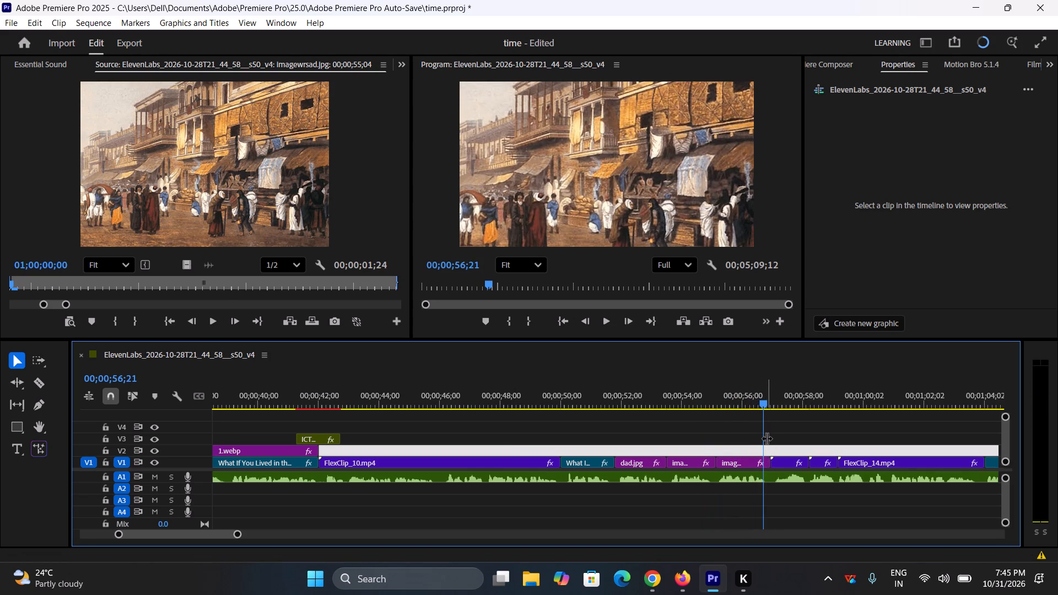
pyautogui.click(739, 468)
pyautogui.click(739, 468)
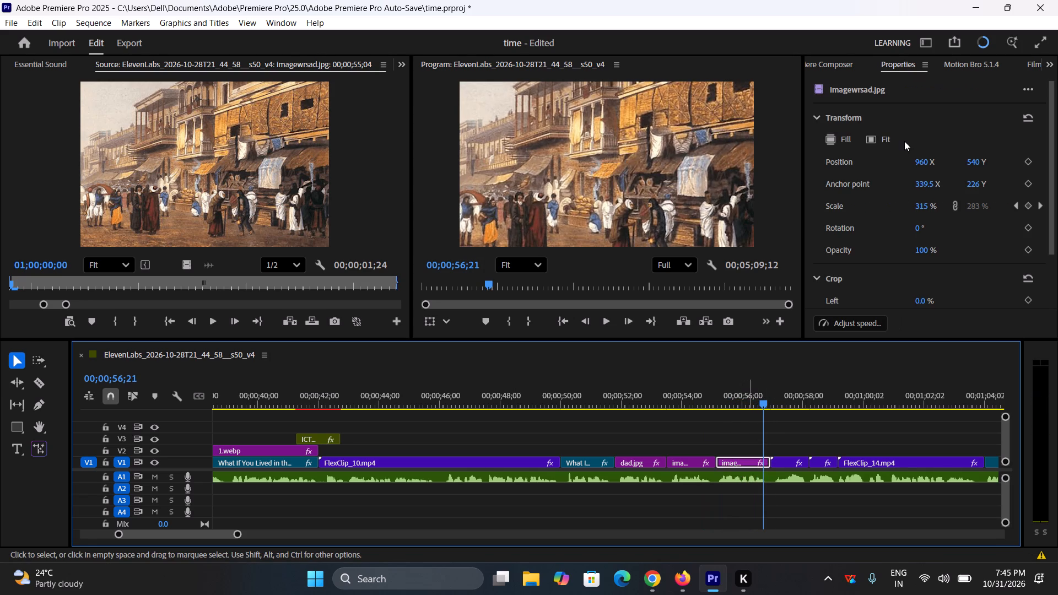
pyautogui.click(979, 64)
pyautogui.click(1020, 64)
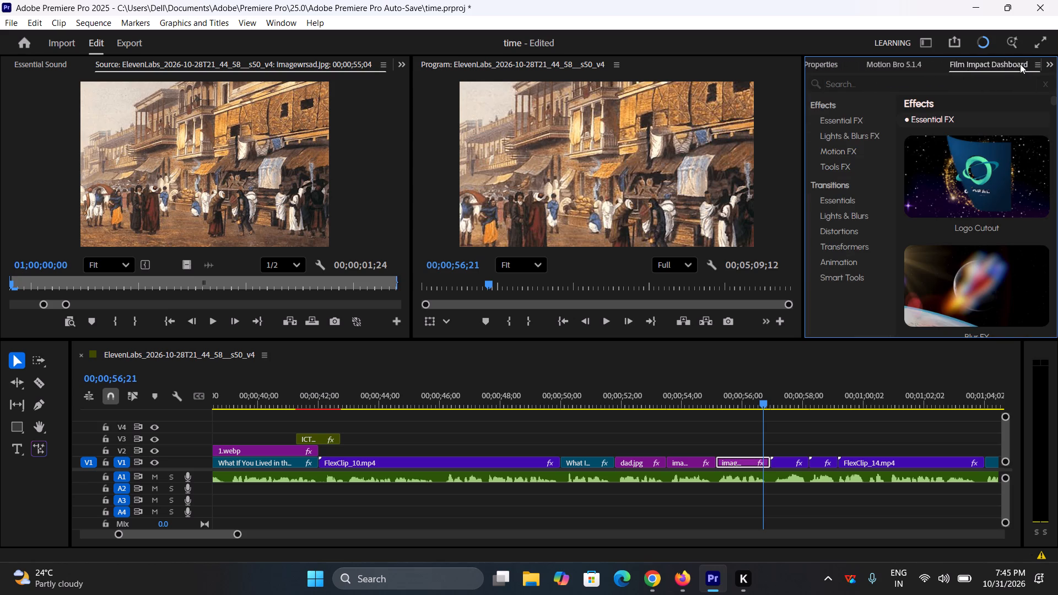
pyautogui.click(855, 205)
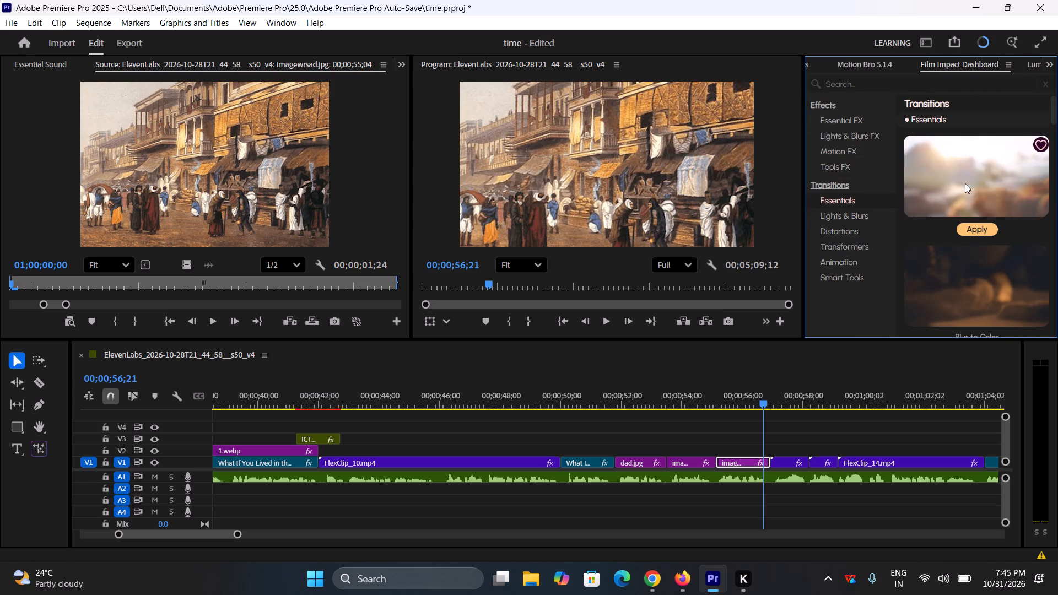
pyautogui.scroll(-1, 952, 266)
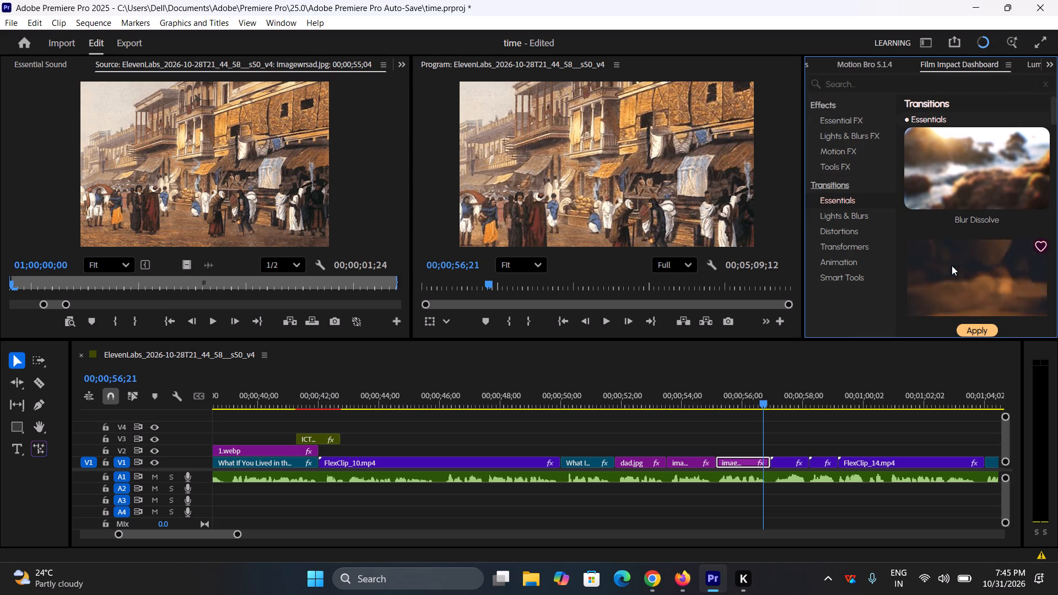
pyautogui.scroll(-2, 952, 266)
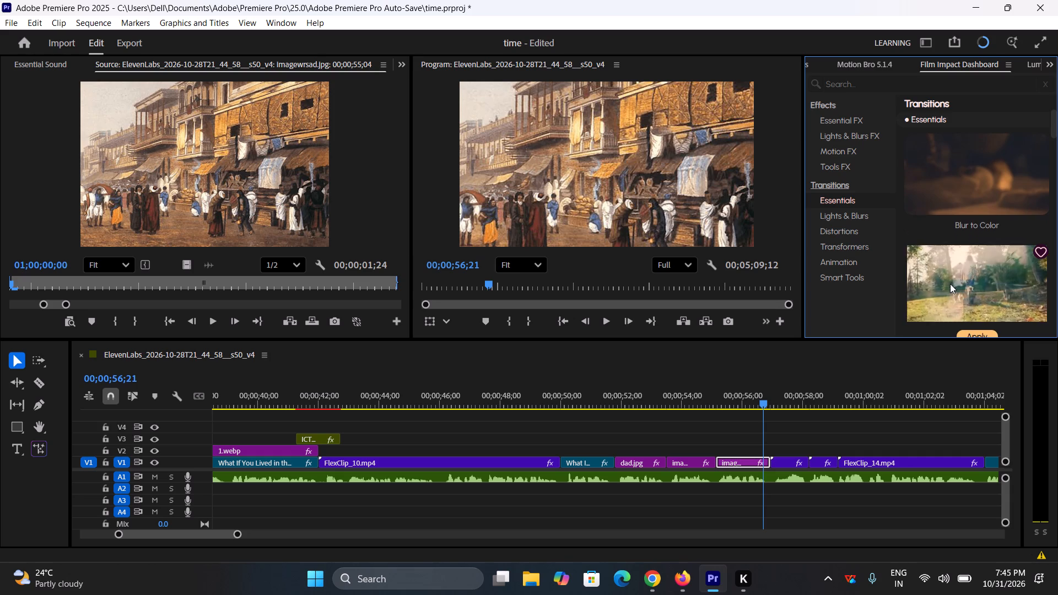
pyautogui.scroll(-1, 950, 284)
pyautogui.click(845, 231)
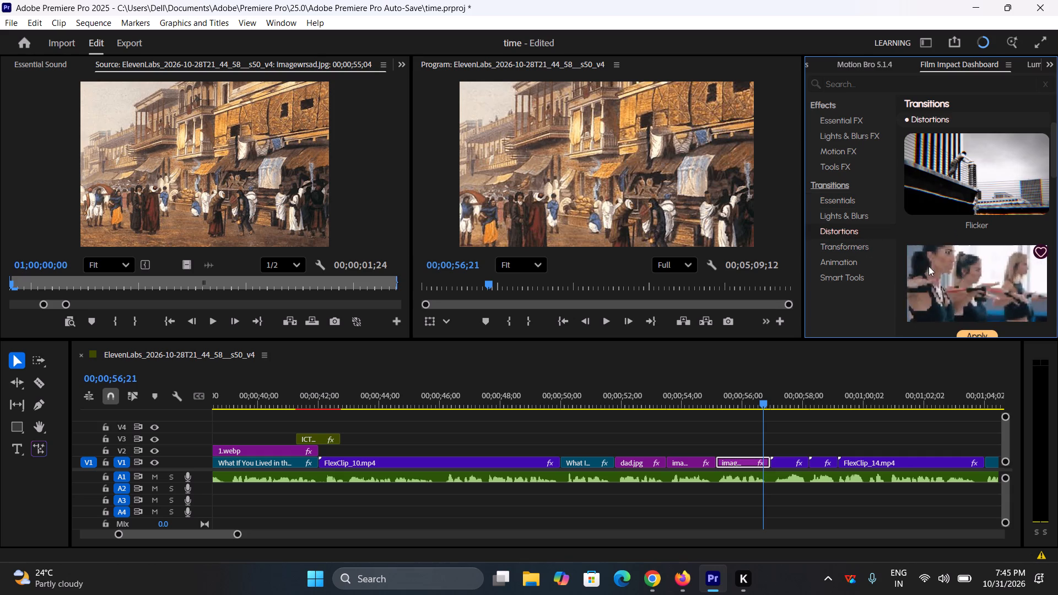
pyautogui.click(868, 247)
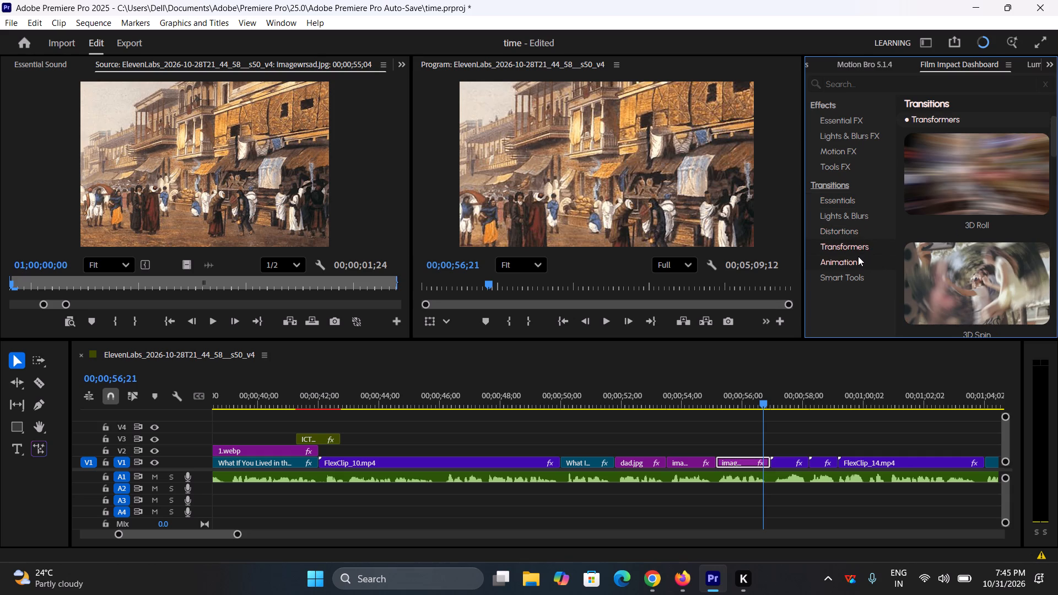
pyautogui.click(847, 258)
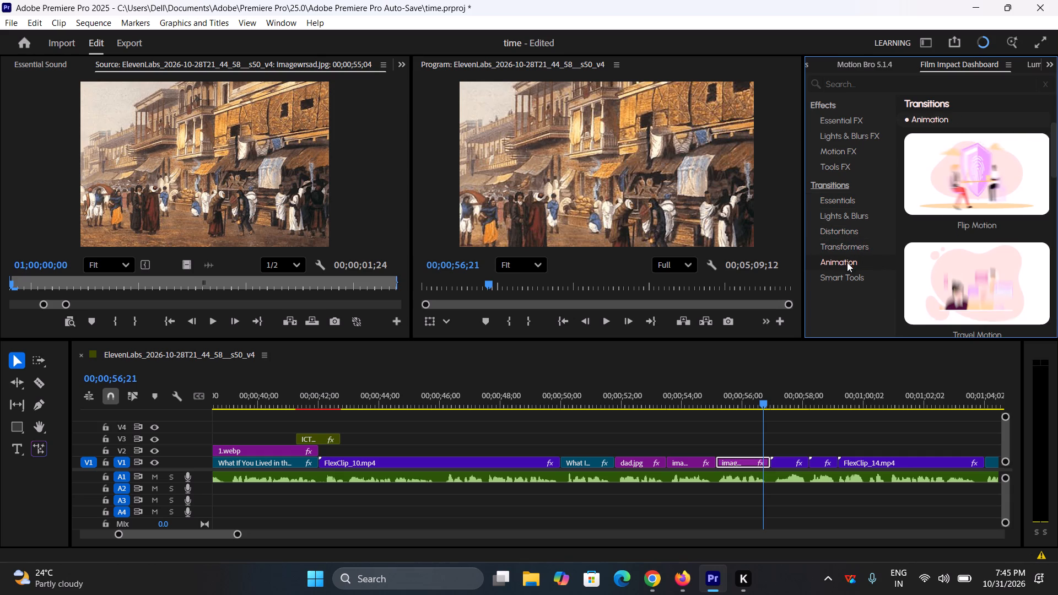
pyautogui.click(844, 250)
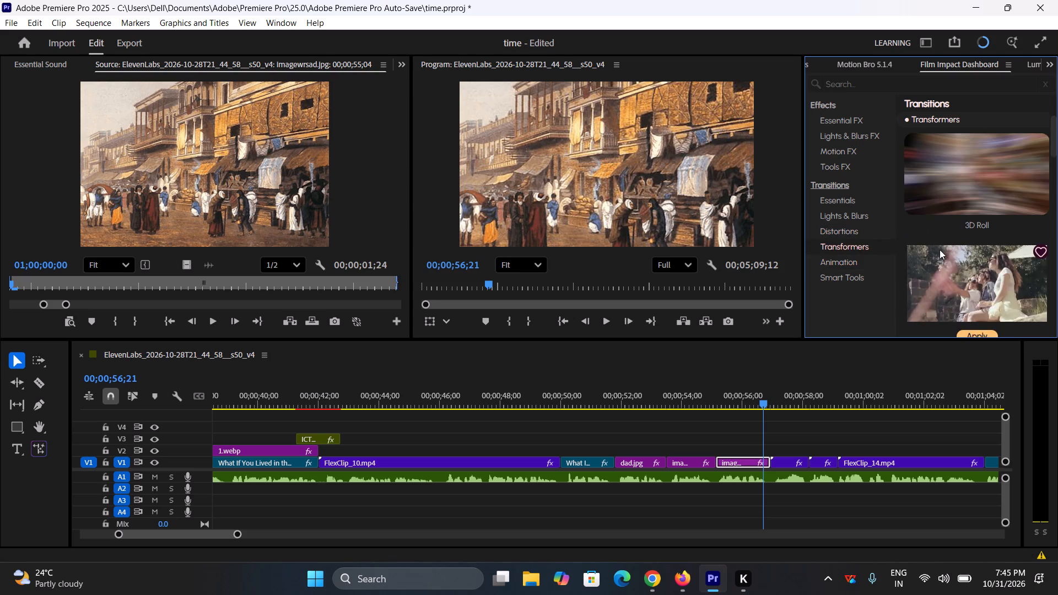
pyautogui.scroll(-3, 940, 250)
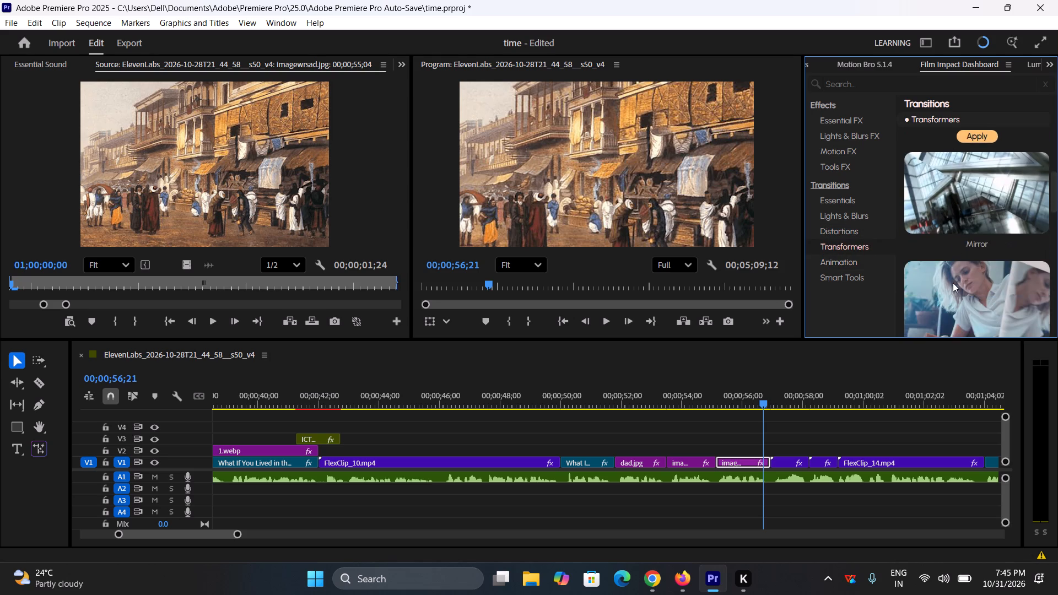
pyautogui.scroll(-2, 953, 283)
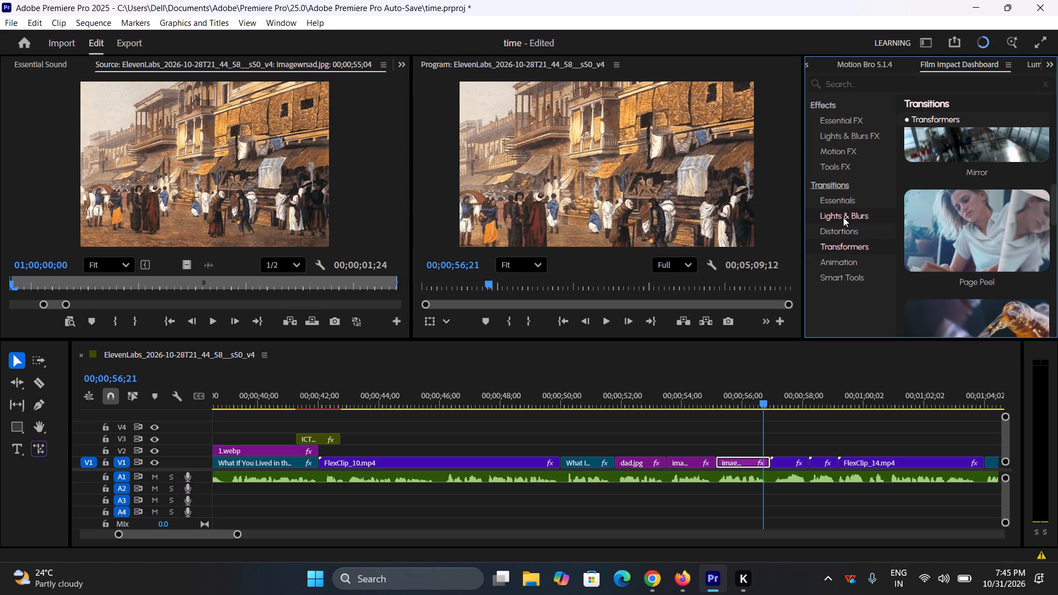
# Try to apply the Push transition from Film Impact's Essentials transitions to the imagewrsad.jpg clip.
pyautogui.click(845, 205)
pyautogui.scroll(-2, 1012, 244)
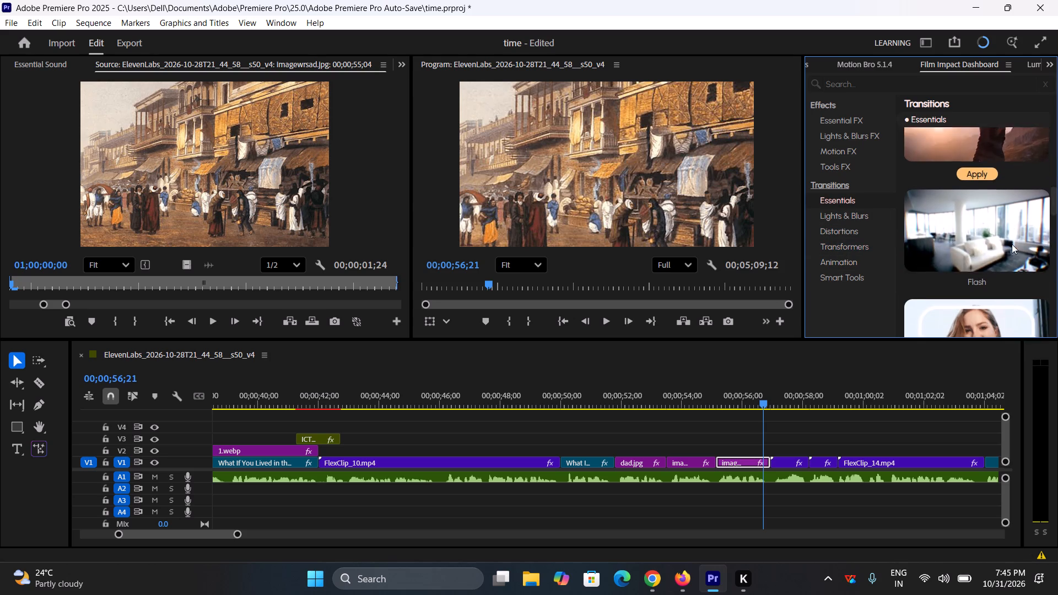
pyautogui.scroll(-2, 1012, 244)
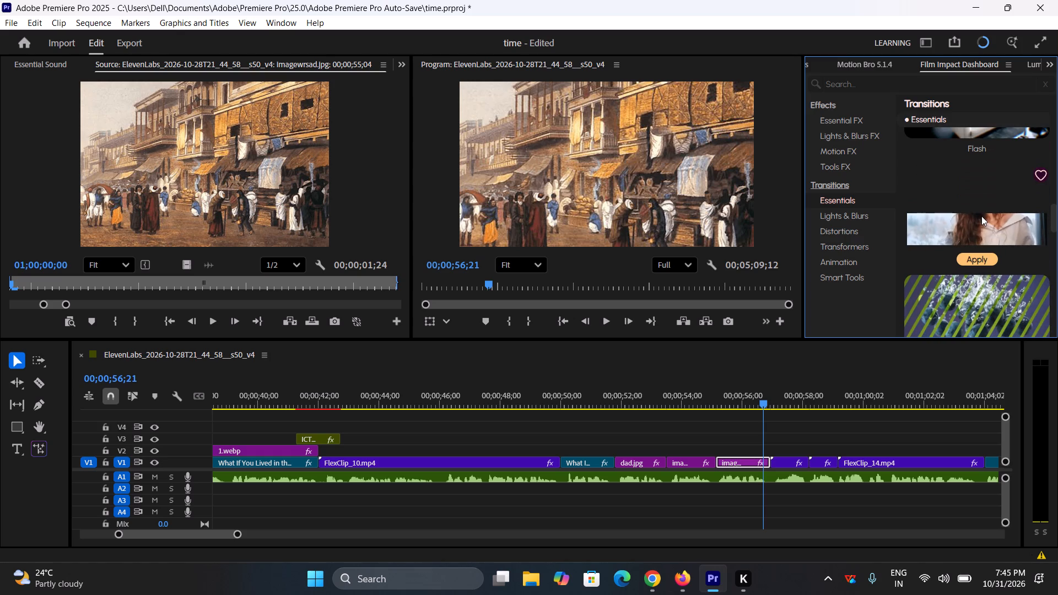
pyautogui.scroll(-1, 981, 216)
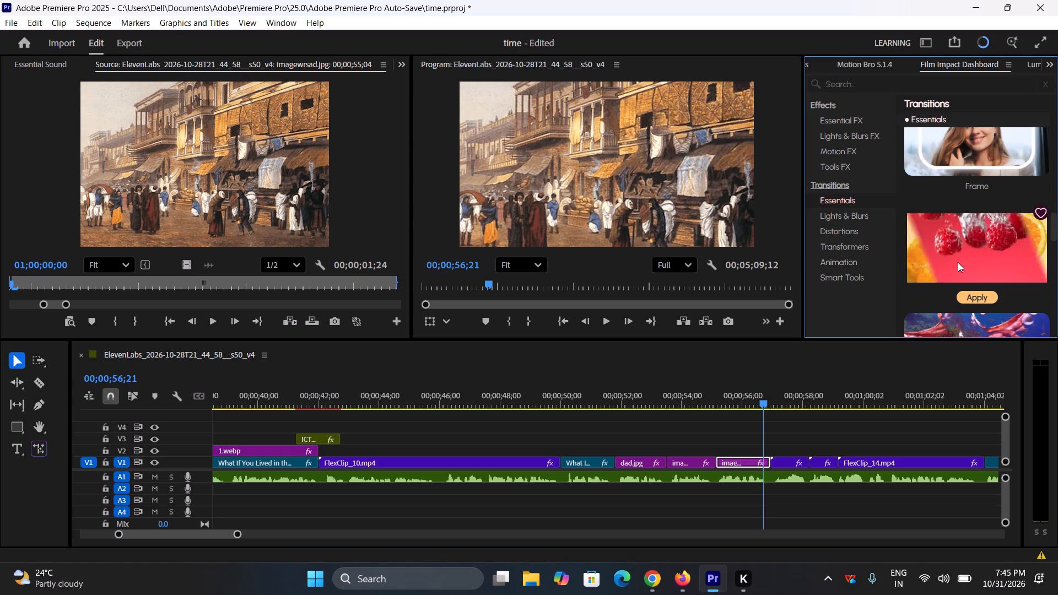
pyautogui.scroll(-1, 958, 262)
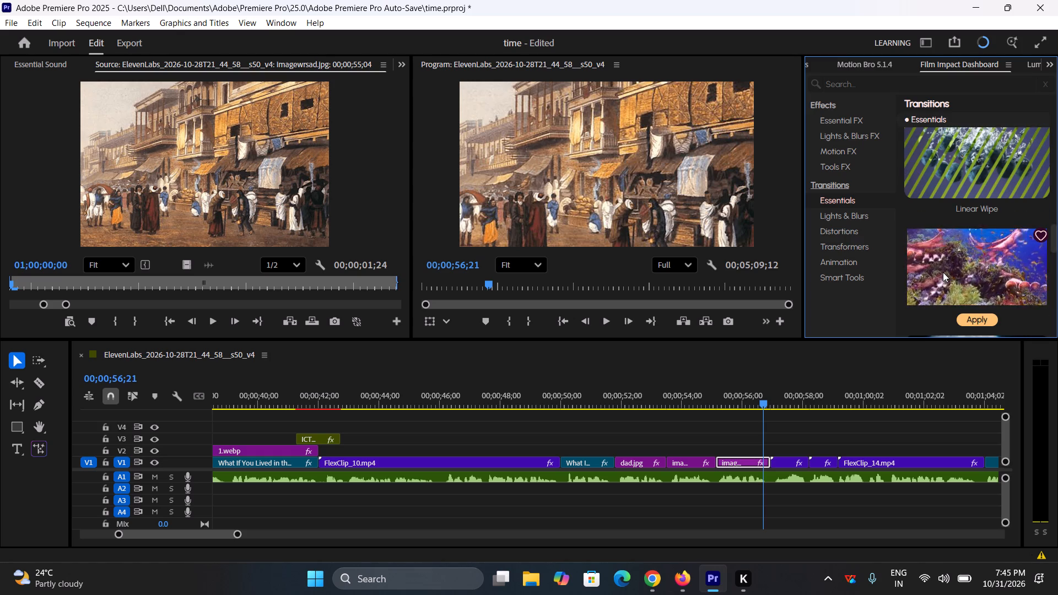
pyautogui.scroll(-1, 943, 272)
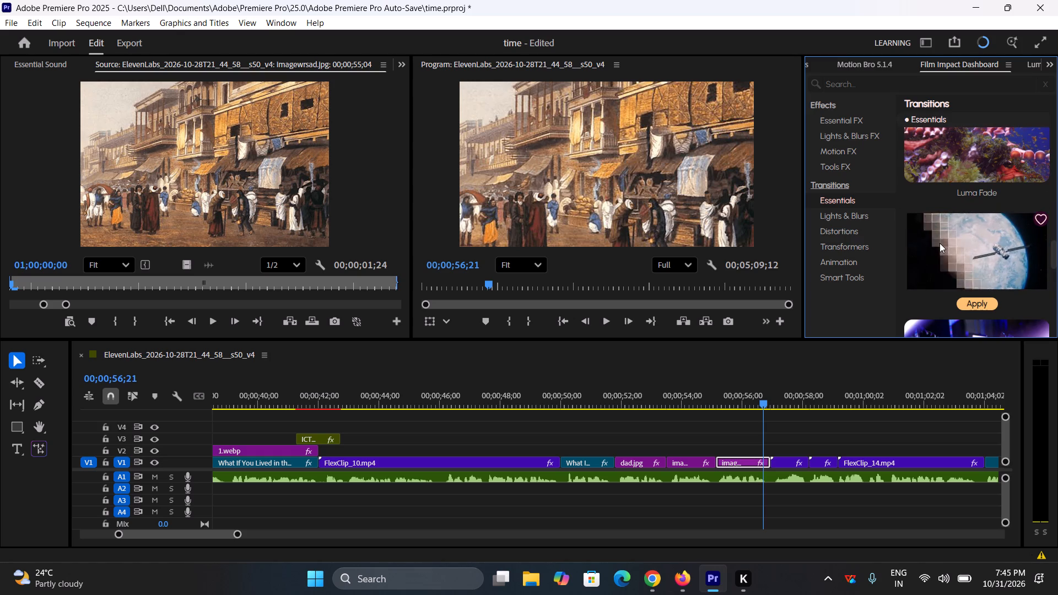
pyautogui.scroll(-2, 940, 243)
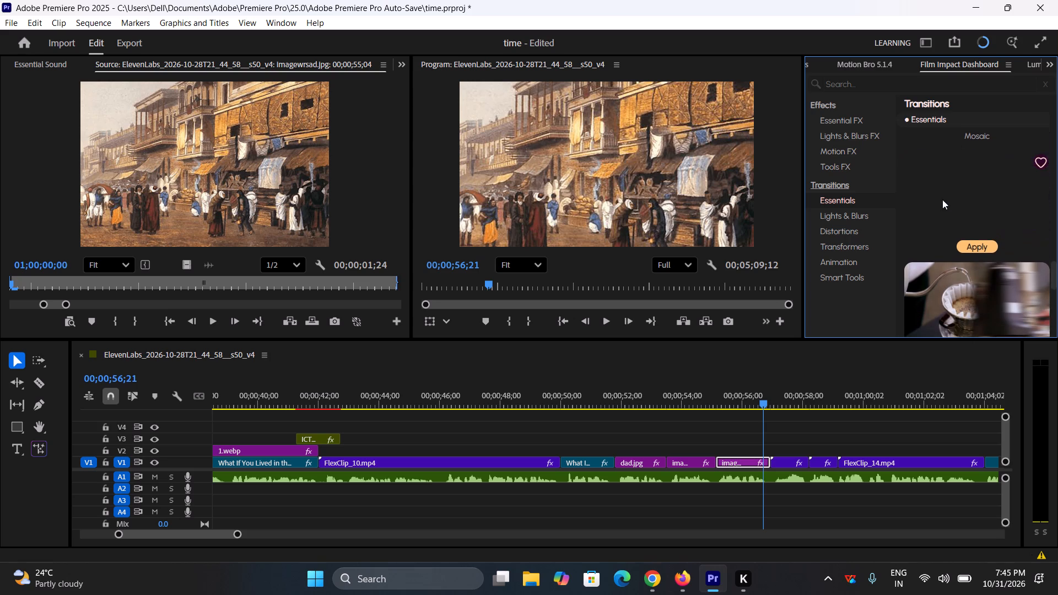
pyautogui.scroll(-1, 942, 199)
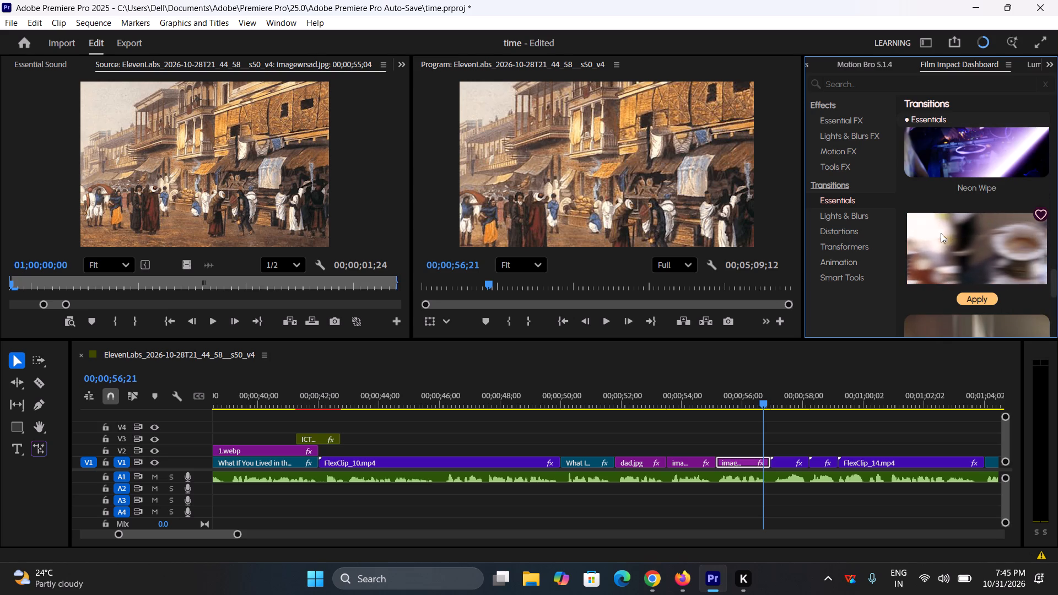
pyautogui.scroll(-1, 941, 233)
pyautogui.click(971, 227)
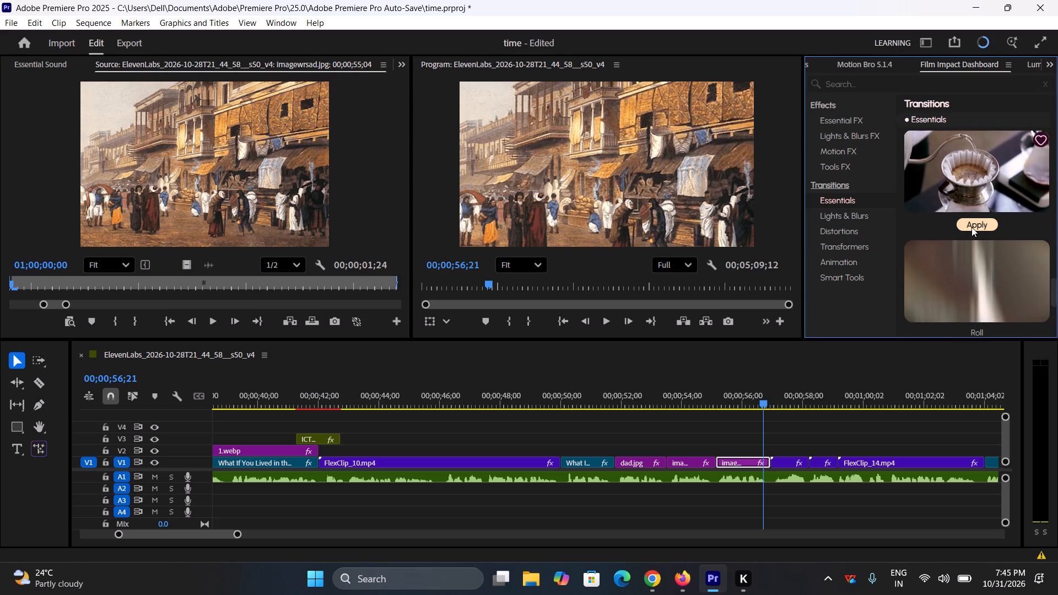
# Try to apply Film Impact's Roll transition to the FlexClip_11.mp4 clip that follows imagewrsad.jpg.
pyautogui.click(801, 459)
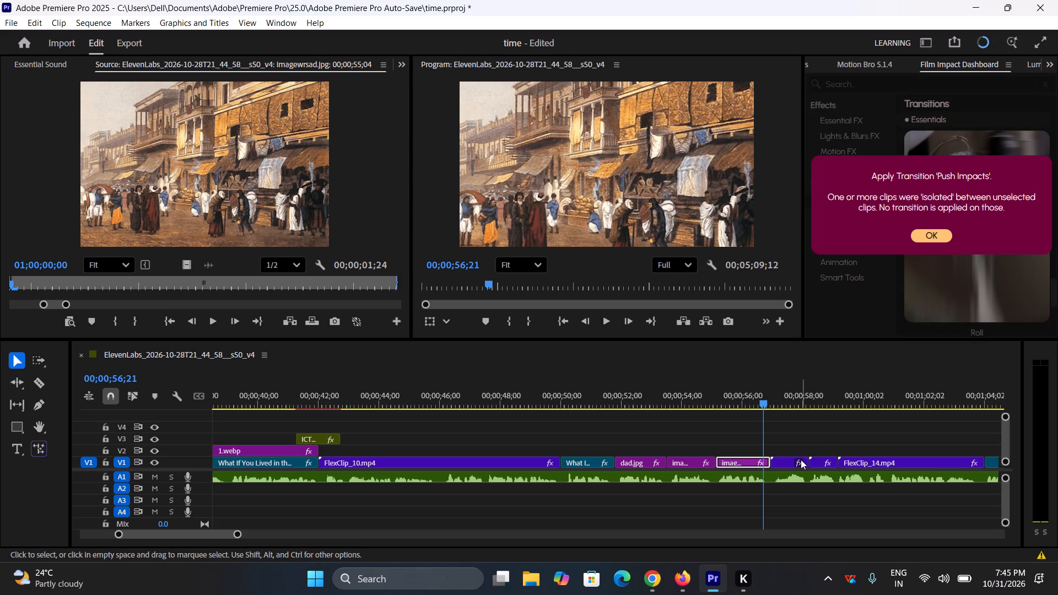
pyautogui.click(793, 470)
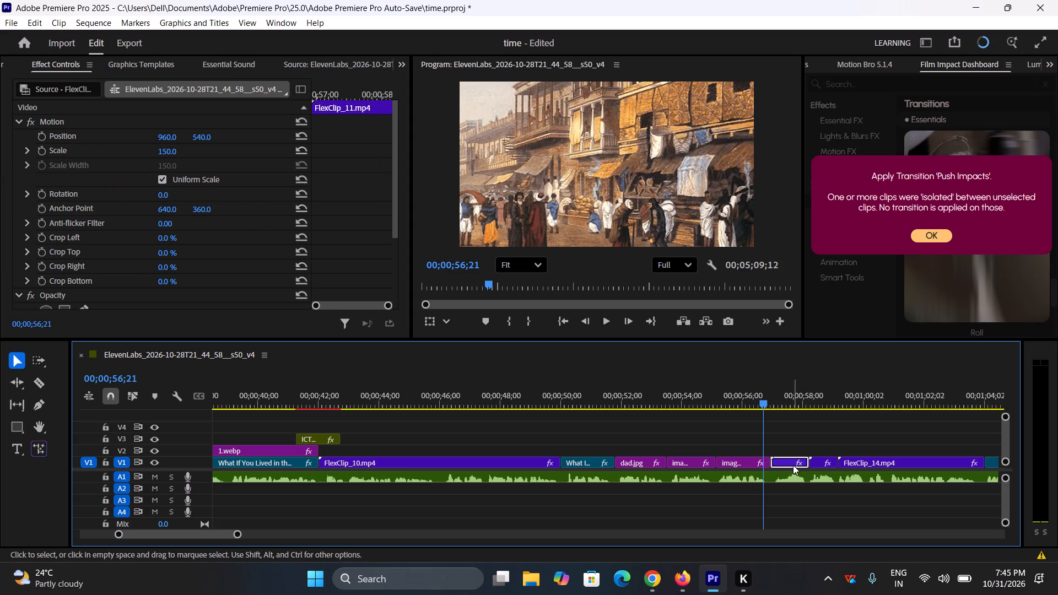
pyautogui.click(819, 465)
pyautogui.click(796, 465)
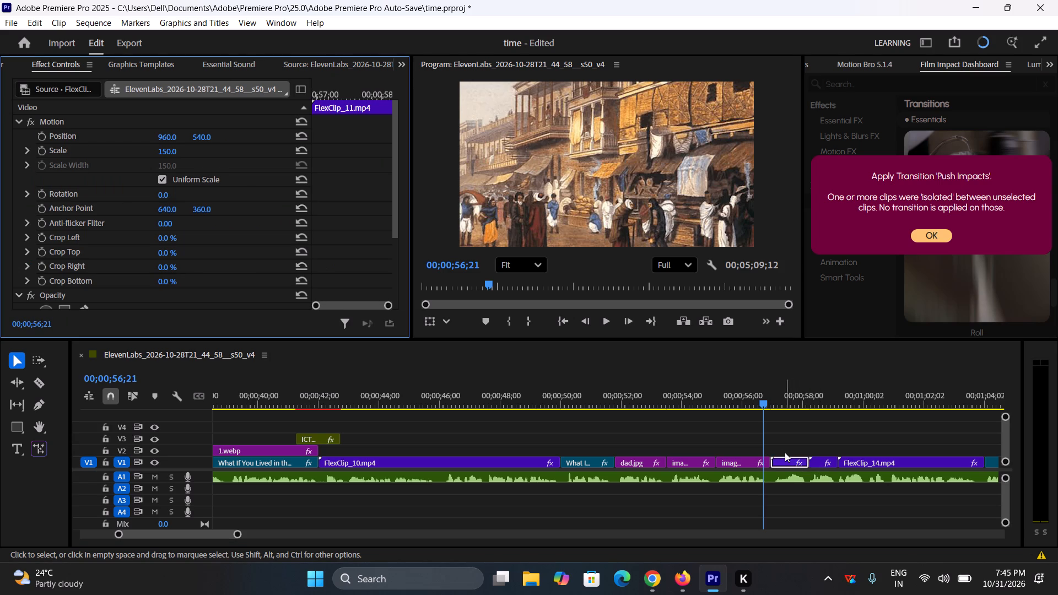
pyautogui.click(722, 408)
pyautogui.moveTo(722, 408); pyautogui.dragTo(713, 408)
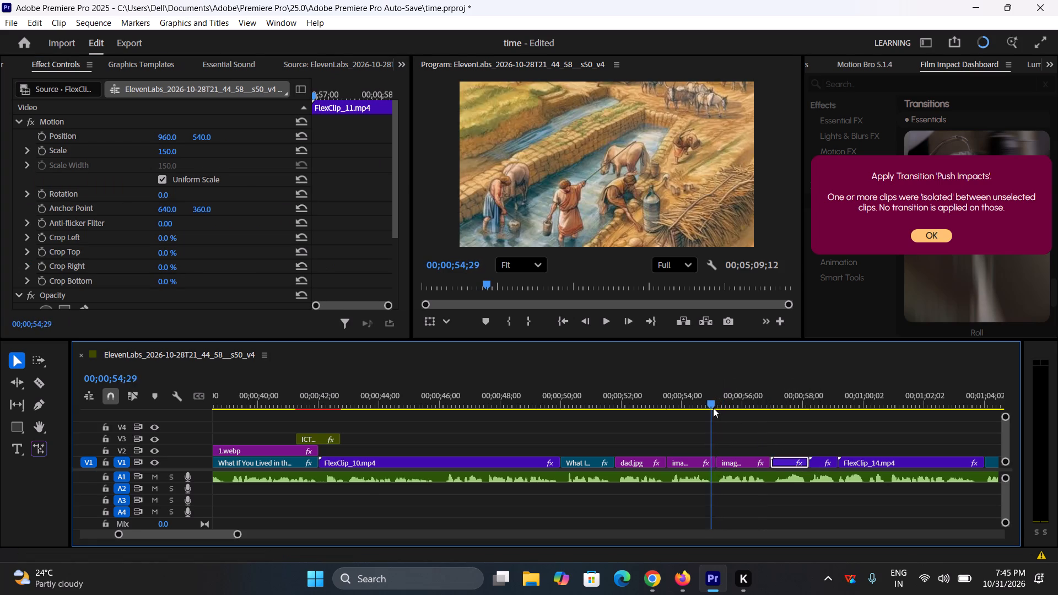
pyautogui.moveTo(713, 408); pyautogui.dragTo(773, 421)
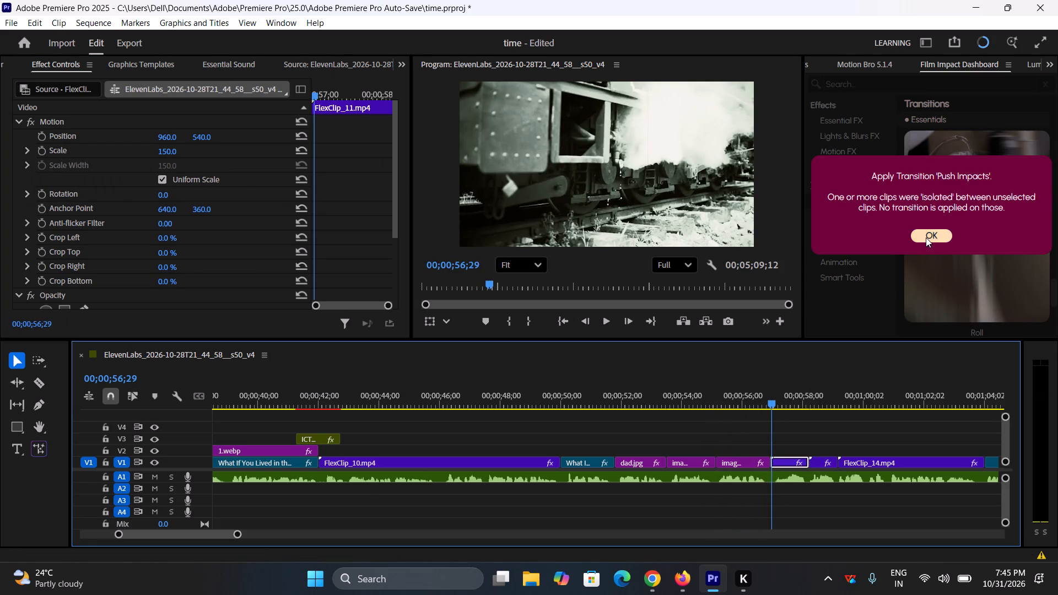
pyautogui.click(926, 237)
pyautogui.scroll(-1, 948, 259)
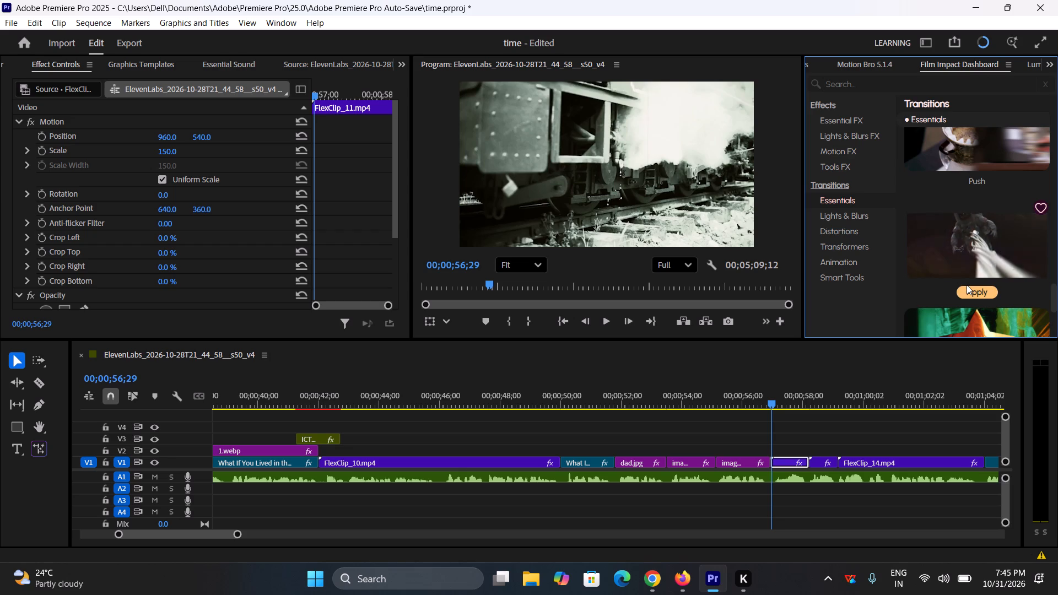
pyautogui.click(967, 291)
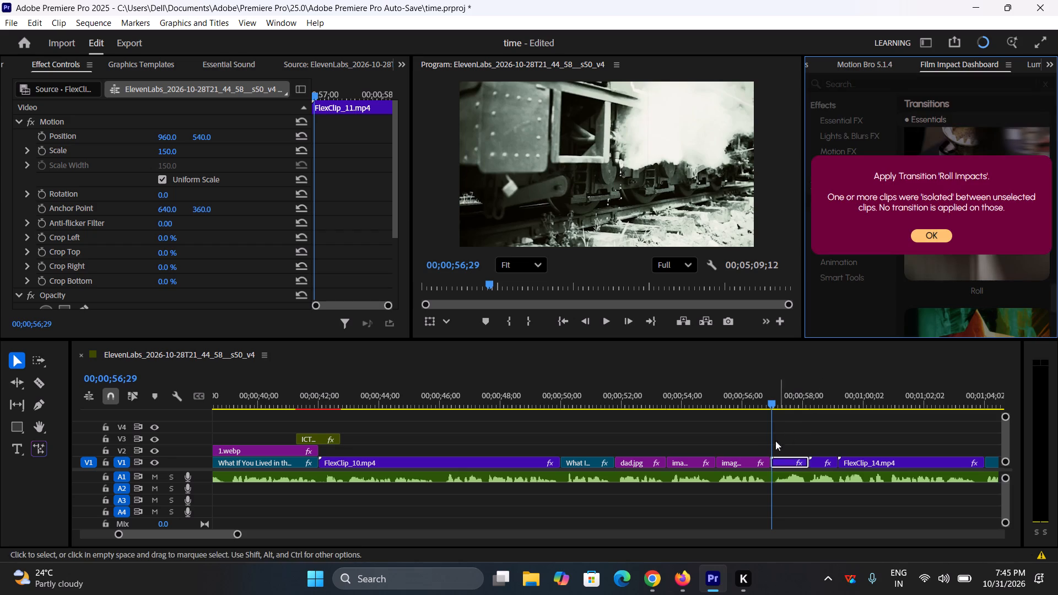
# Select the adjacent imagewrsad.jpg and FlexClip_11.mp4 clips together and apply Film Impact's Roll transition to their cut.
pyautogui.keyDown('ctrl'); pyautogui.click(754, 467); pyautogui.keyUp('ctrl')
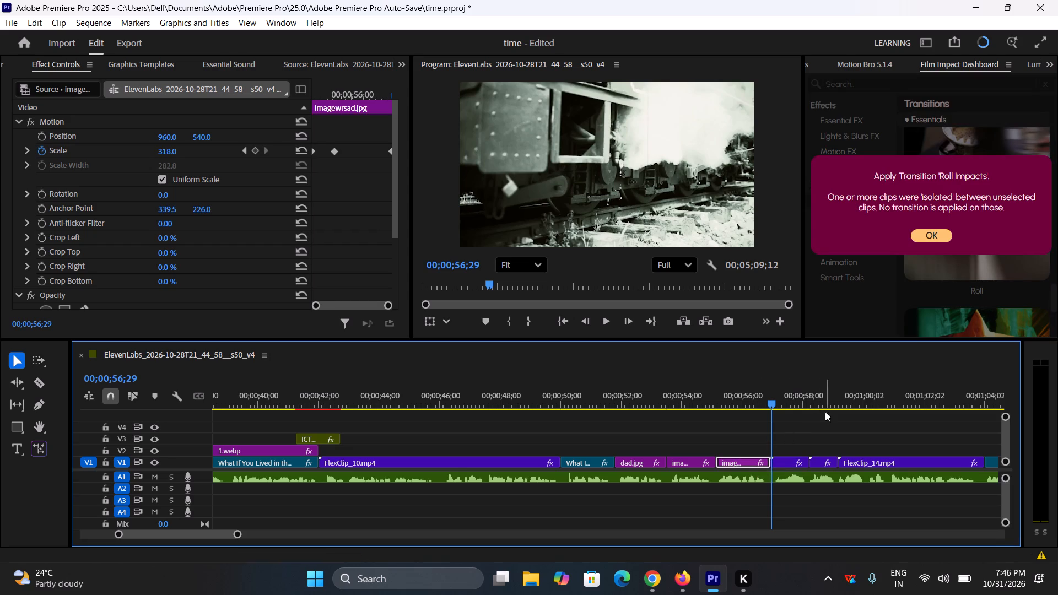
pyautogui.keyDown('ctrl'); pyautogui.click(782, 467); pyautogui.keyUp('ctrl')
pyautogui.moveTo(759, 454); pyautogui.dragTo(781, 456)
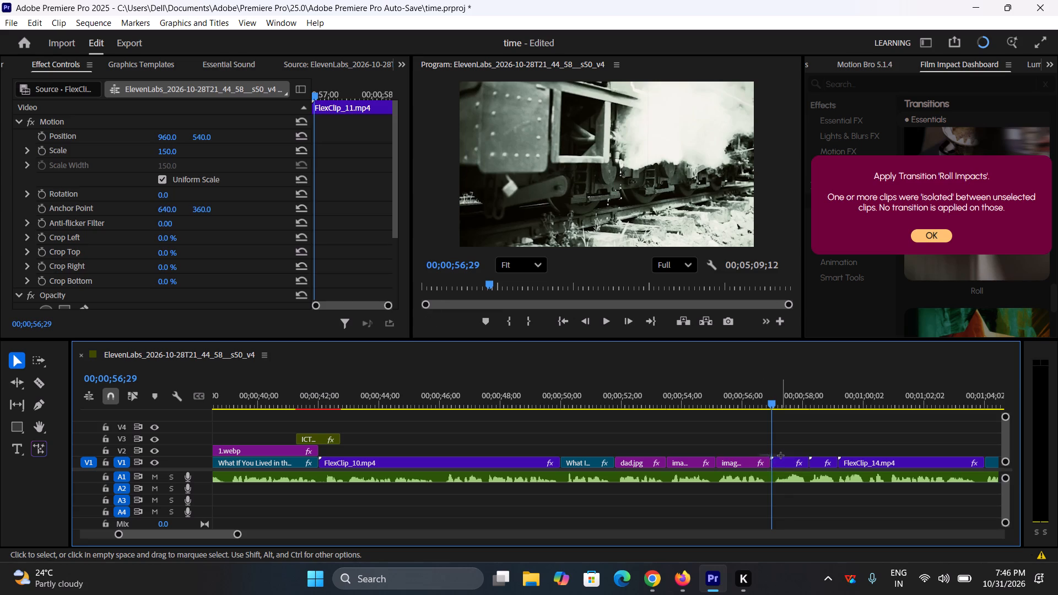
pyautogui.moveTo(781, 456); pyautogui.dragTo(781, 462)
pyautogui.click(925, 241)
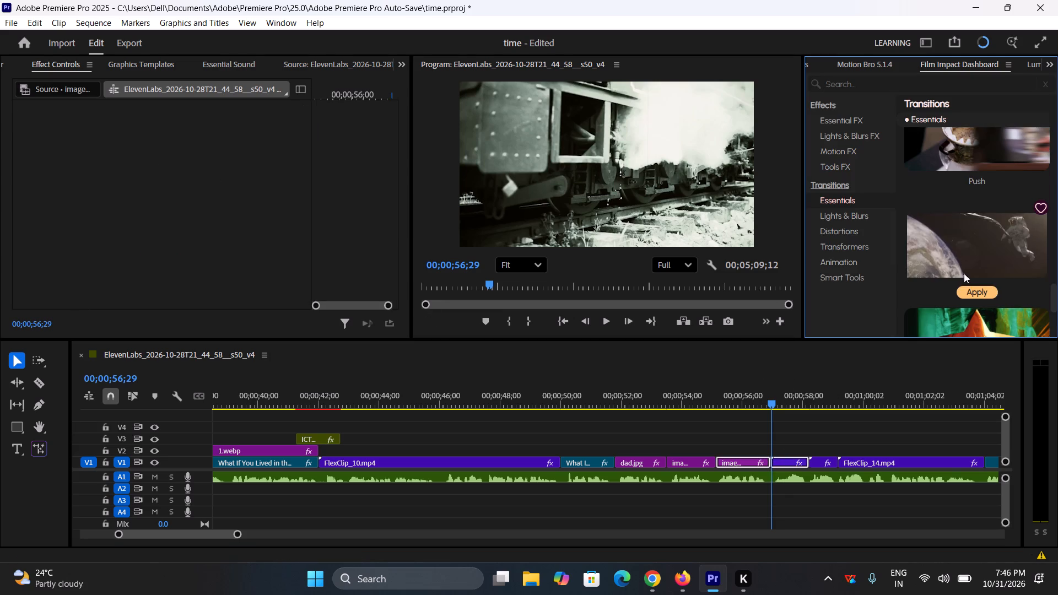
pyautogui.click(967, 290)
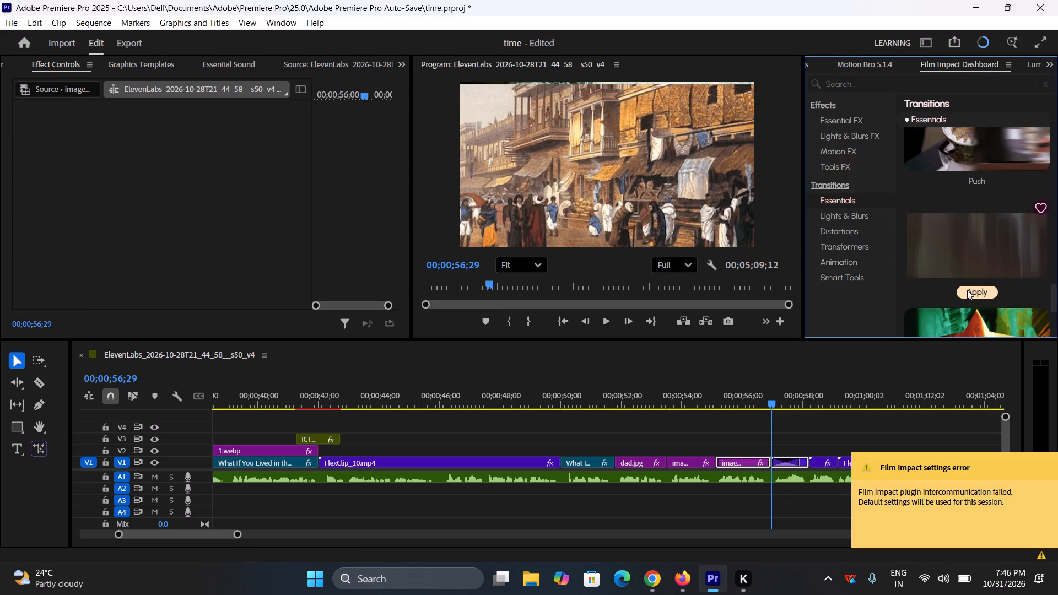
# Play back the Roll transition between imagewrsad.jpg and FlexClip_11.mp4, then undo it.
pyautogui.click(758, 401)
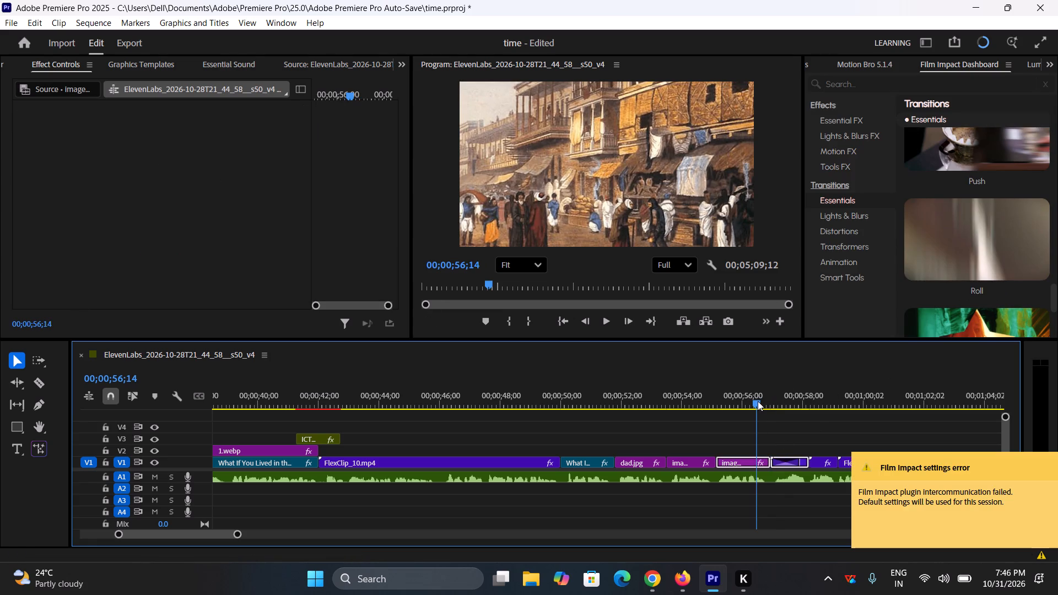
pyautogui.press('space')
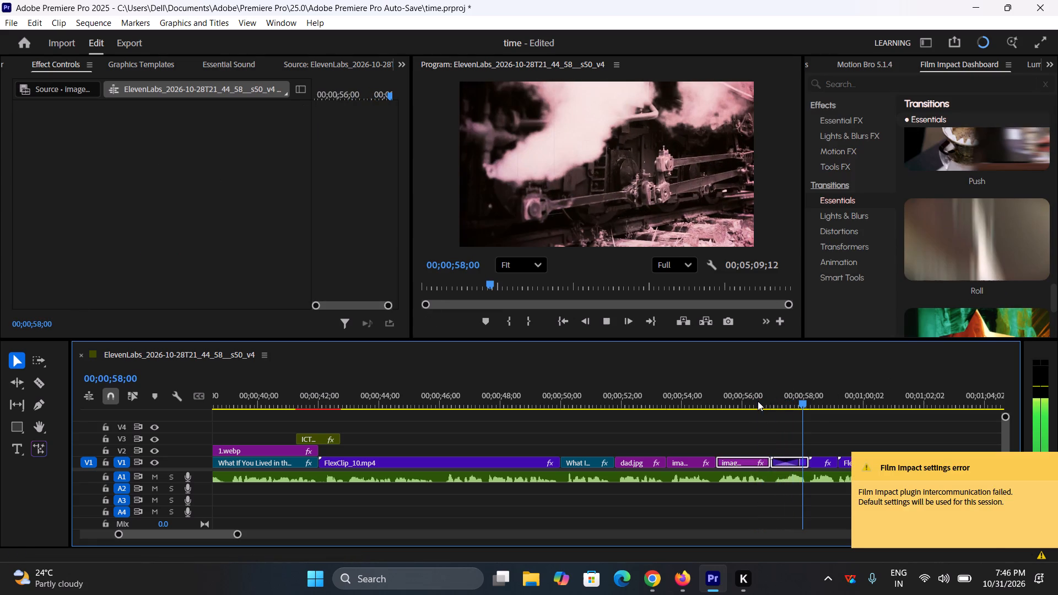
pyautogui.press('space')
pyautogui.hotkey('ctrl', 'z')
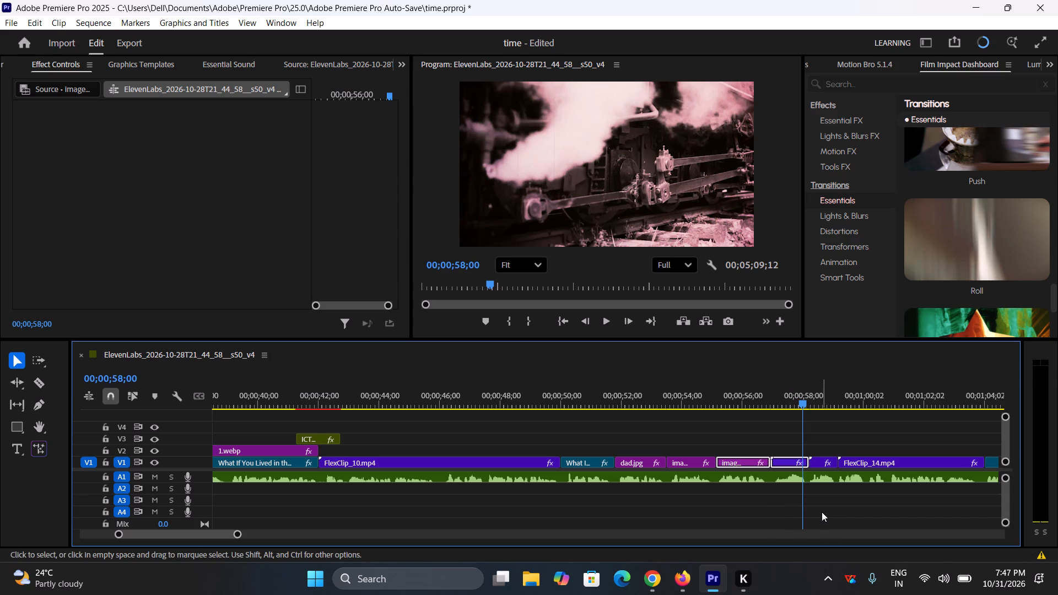
# Play back the sequence across the plain cut from imagewrsad.jpg to FlexClip_11.mp4.
pyautogui.press('space')
pyautogui.click(796, 440)
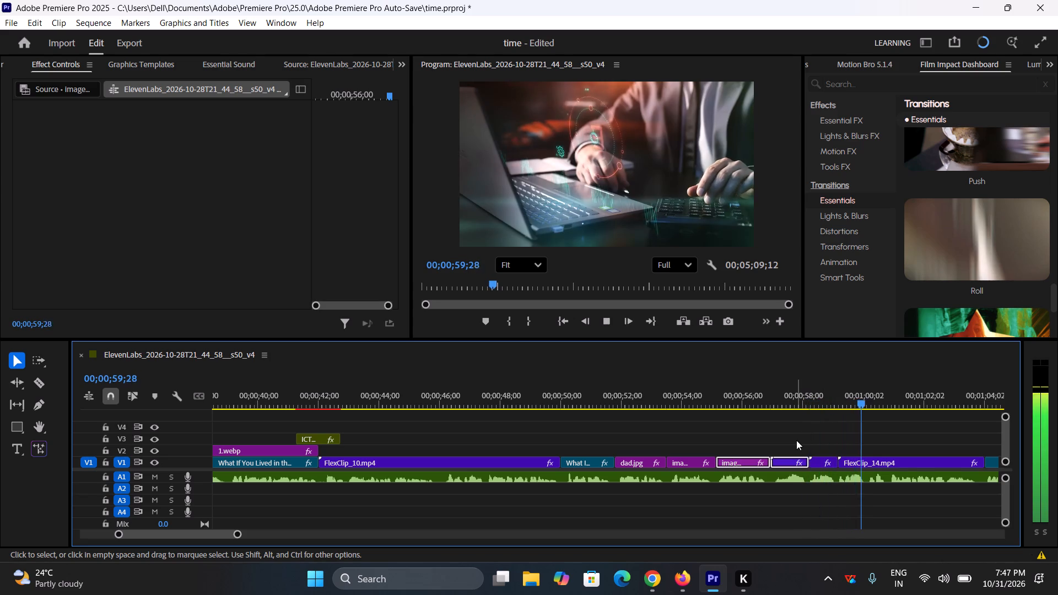
pyautogui.click(798, 399)
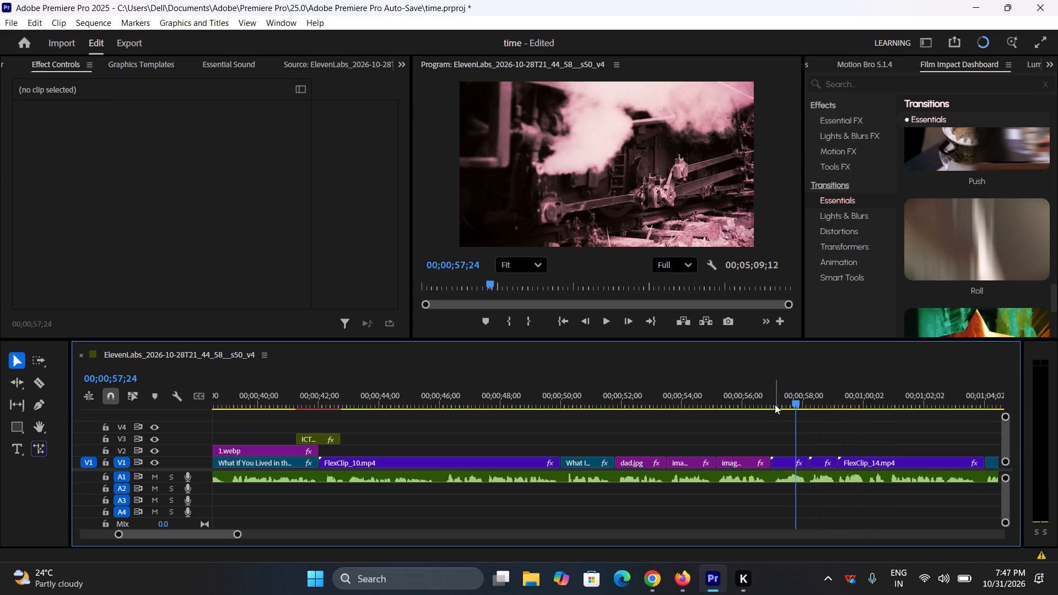
pyautogui.click(760, 404)
pyautogui.press('space')
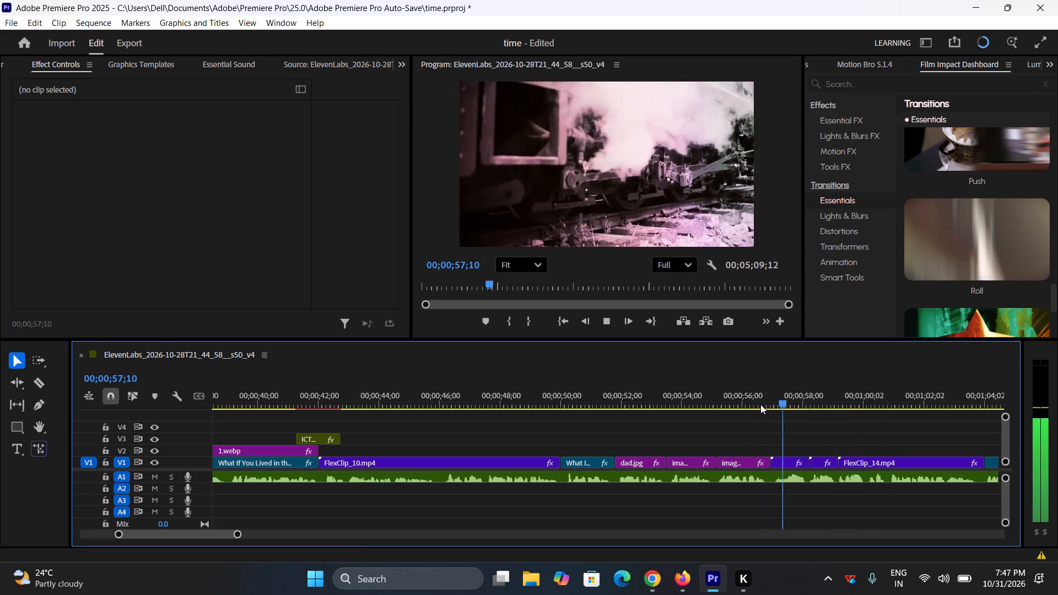
pyautogui.press('space')
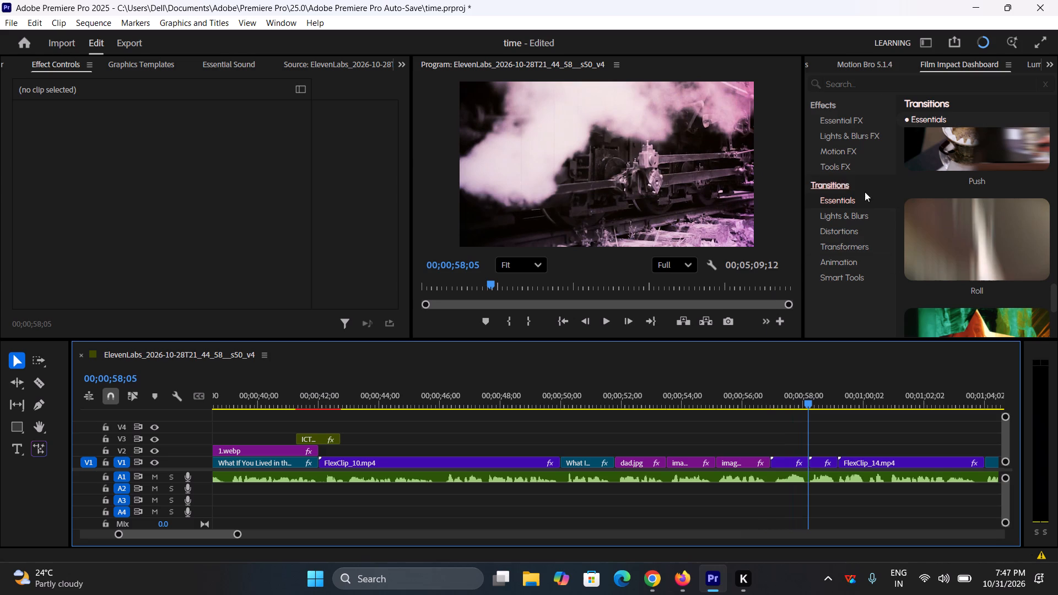
# Browse Premiere Composer's Starter Pack transitions, previewing Light Leak, Digital Glitch, Fade to Black and Shake & Distort.
pyautogui.click(877, 64)
pyautogui.click(824, 65)
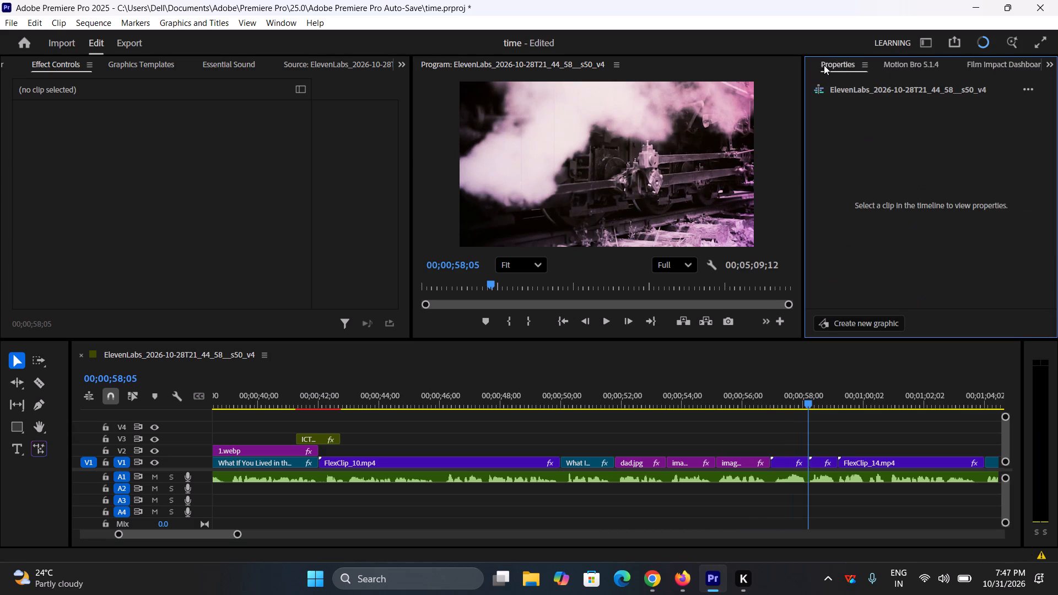
pyautogui.click(821, 65)
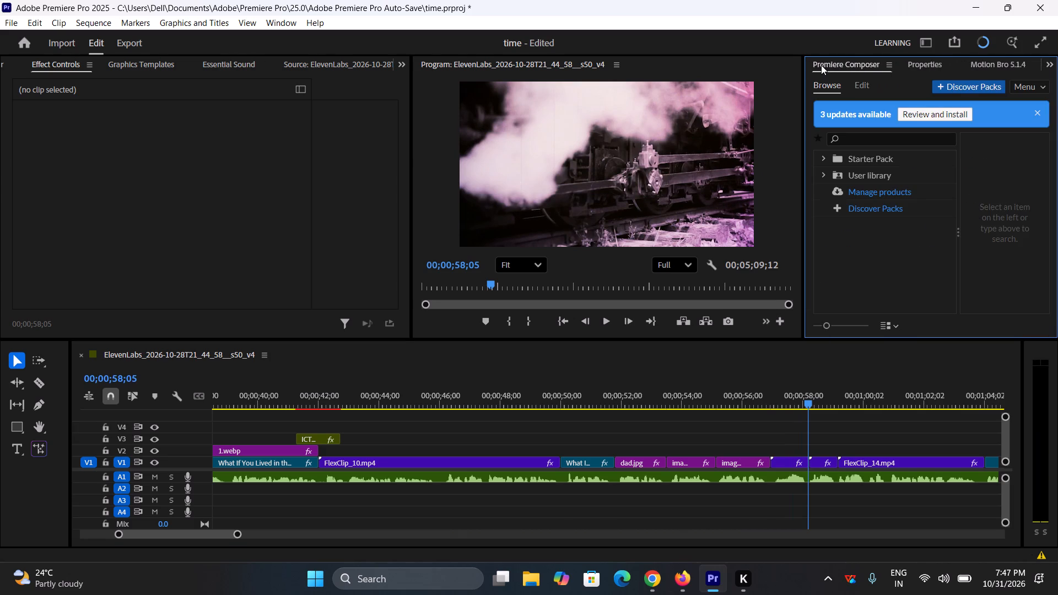
pyautogui.click(821, 159)
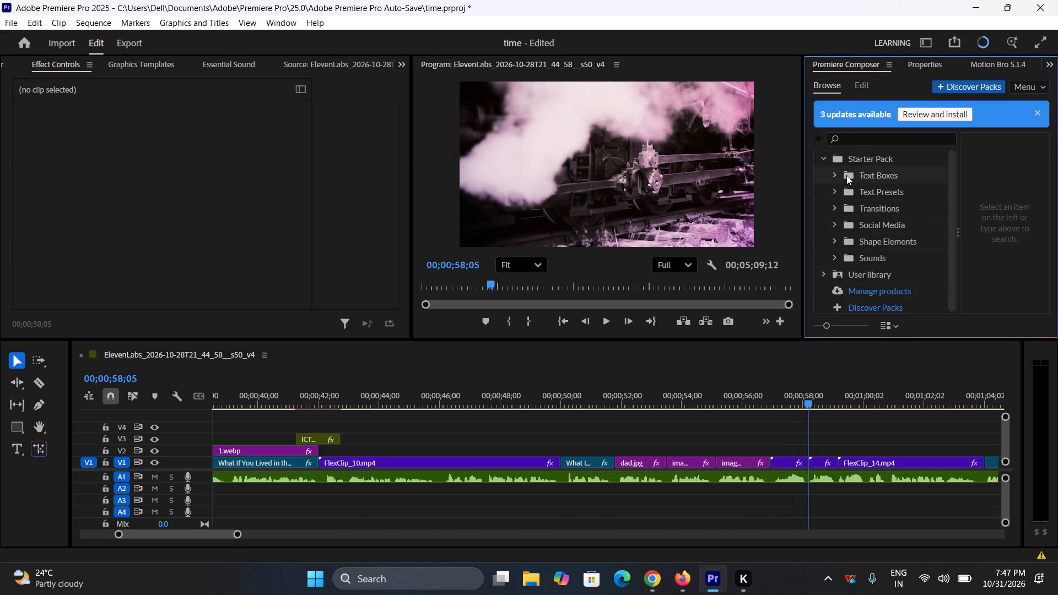
pyautogui.click(846, 175)
pyautogui.click(894, 196)
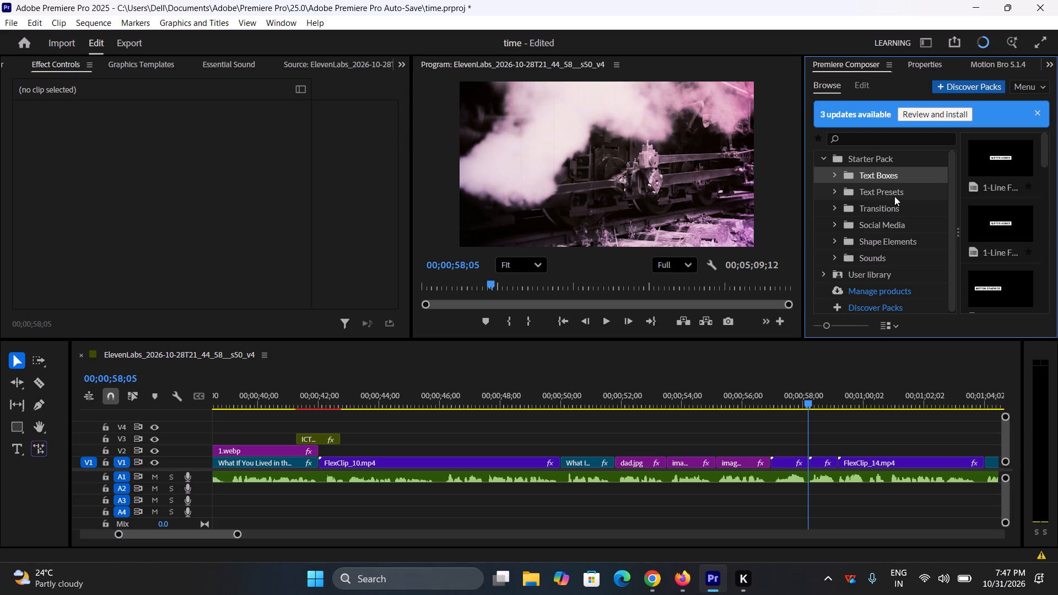
pyautogui.click(889, 213)
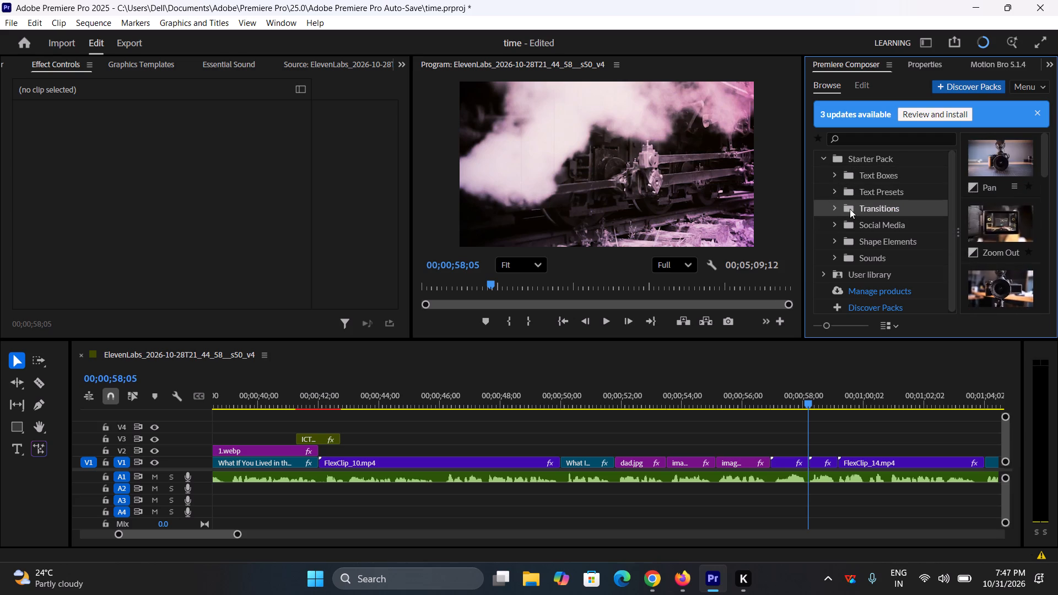
pyautogui.click(835, 207)
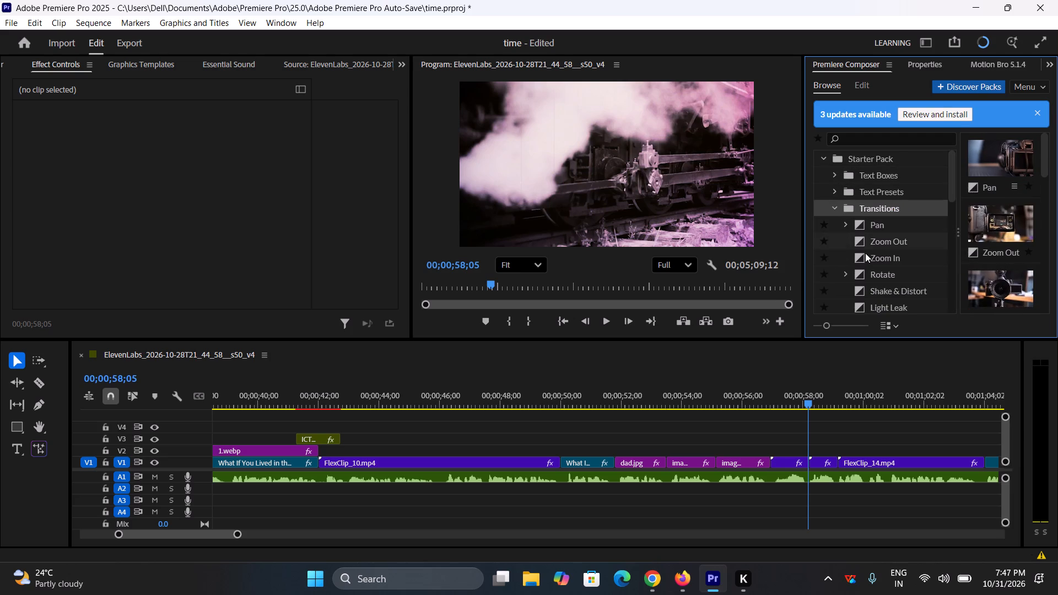
pyautogui.click(878, 301)
pyautogui.scroll(-1, 878, 301)
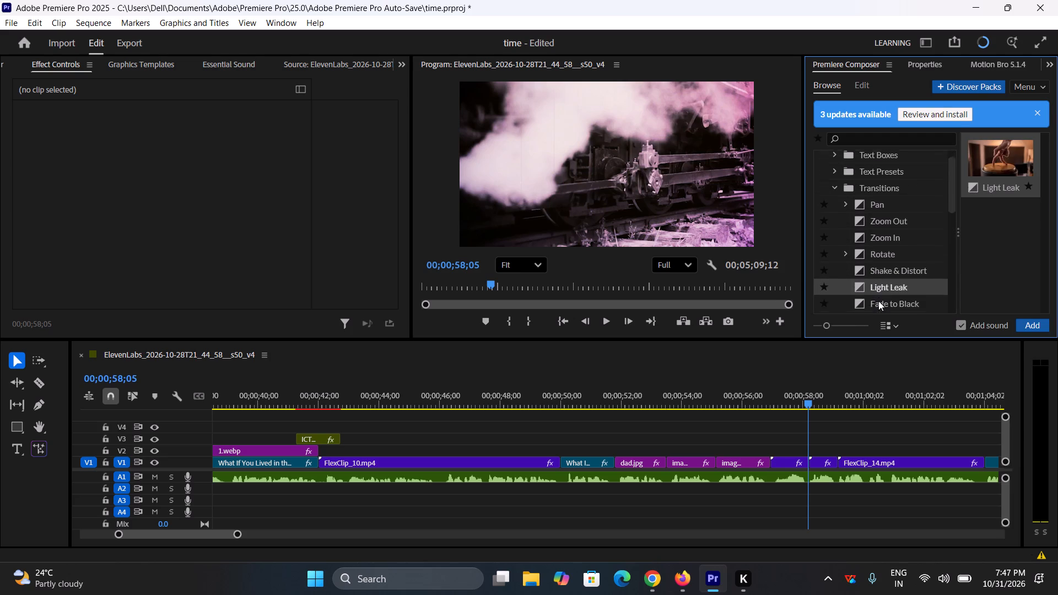
pyautogui.scroll(-2, 878, 301)
pyautogui.click(886, 286)
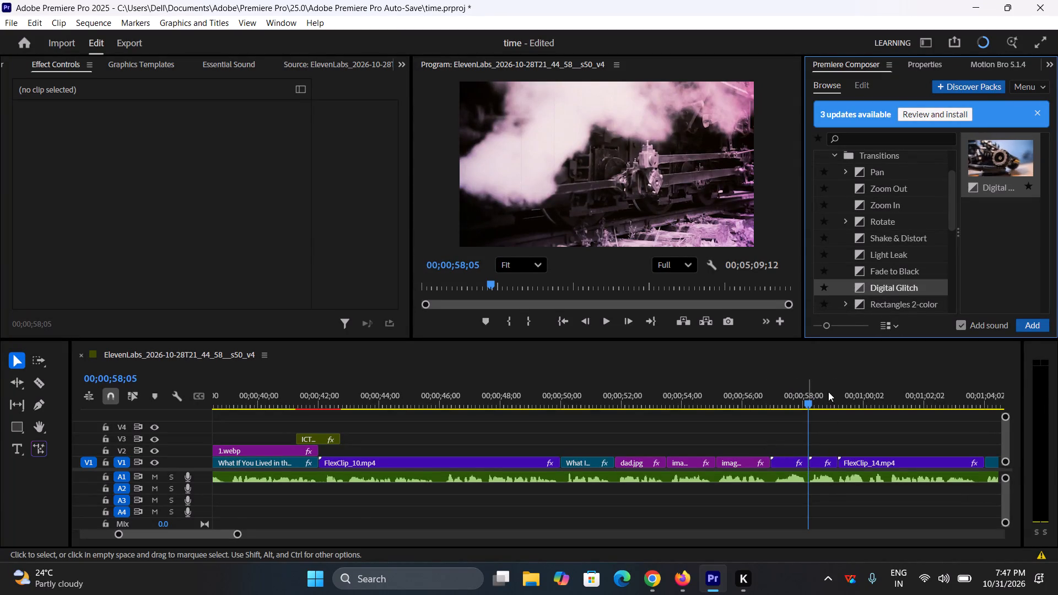
pyautogui.click(876, 271)
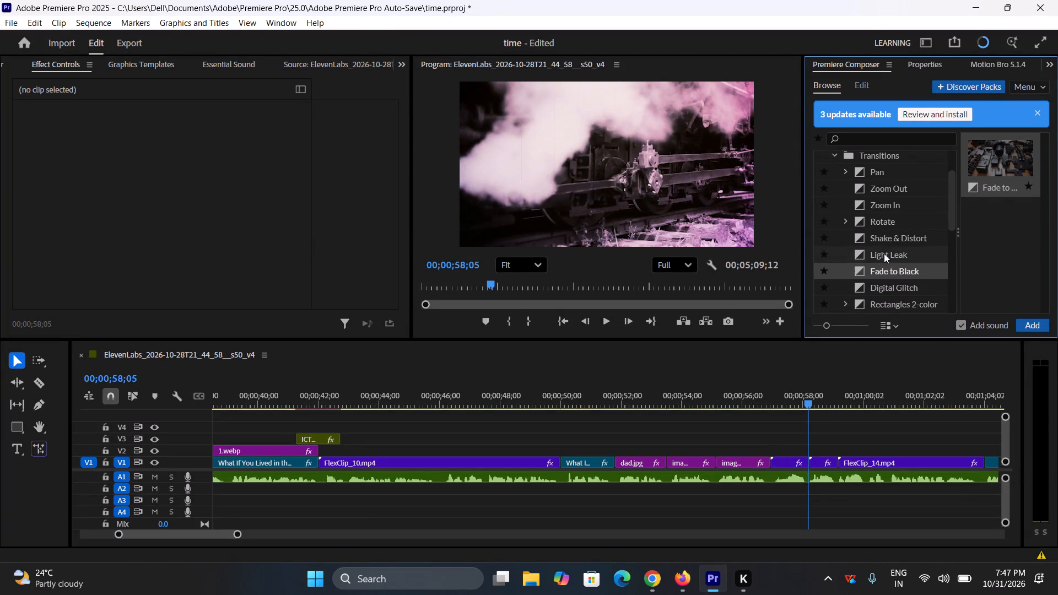
pyautogui.click(884, 252)
pyautogui.click(889, 232)
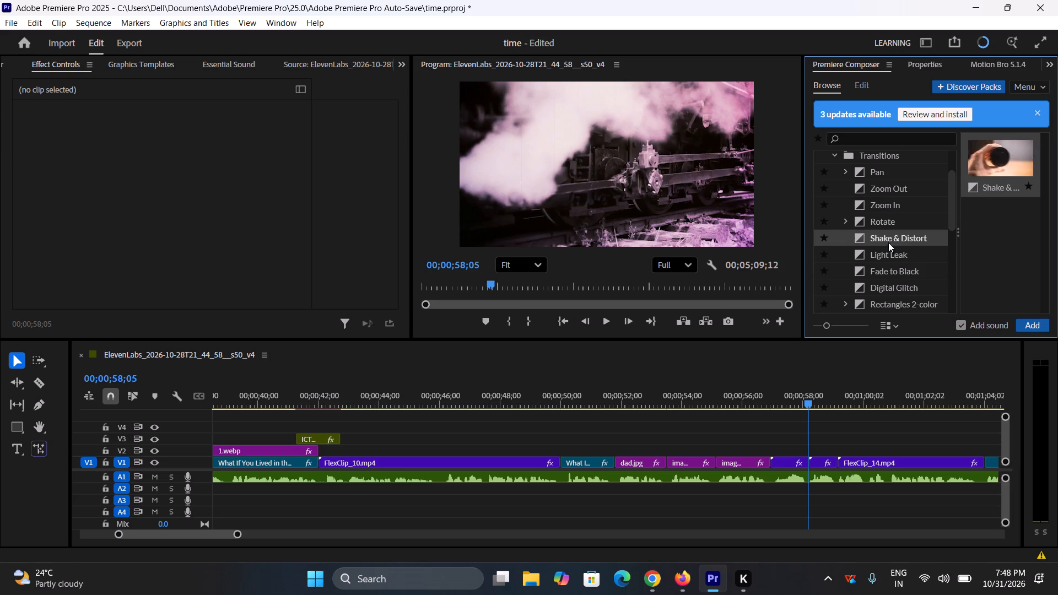
# Add Premiere Composer's Light Leak transition on V2 above the cut between imagewrsad.jpg and FlexClip_11.mp4.
pyautogui.click(888, 253)
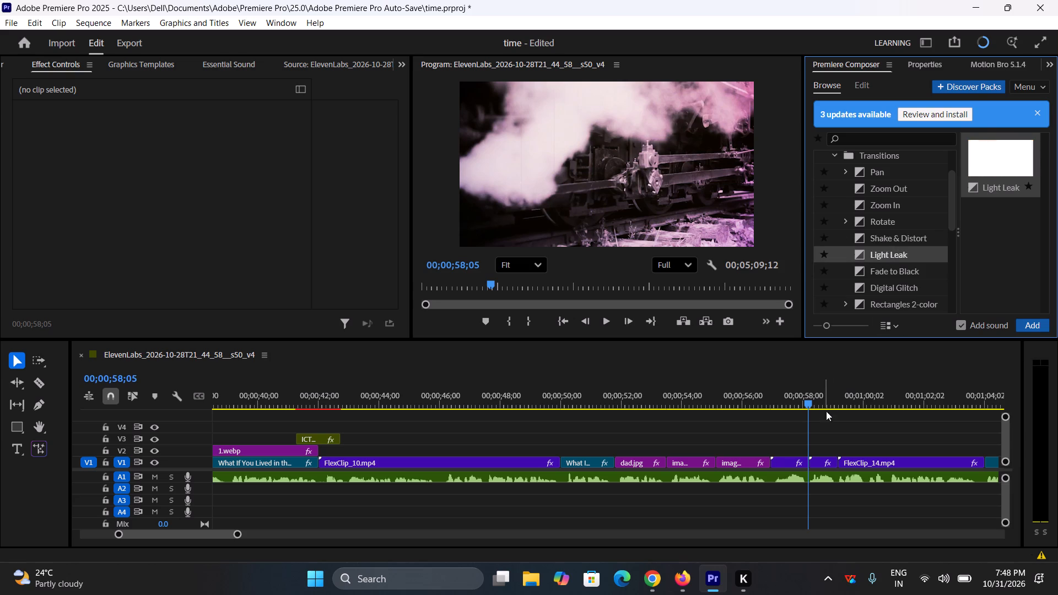
pyautogui.moveTo(760, 439); pyautogui.dragTo(779, 459)
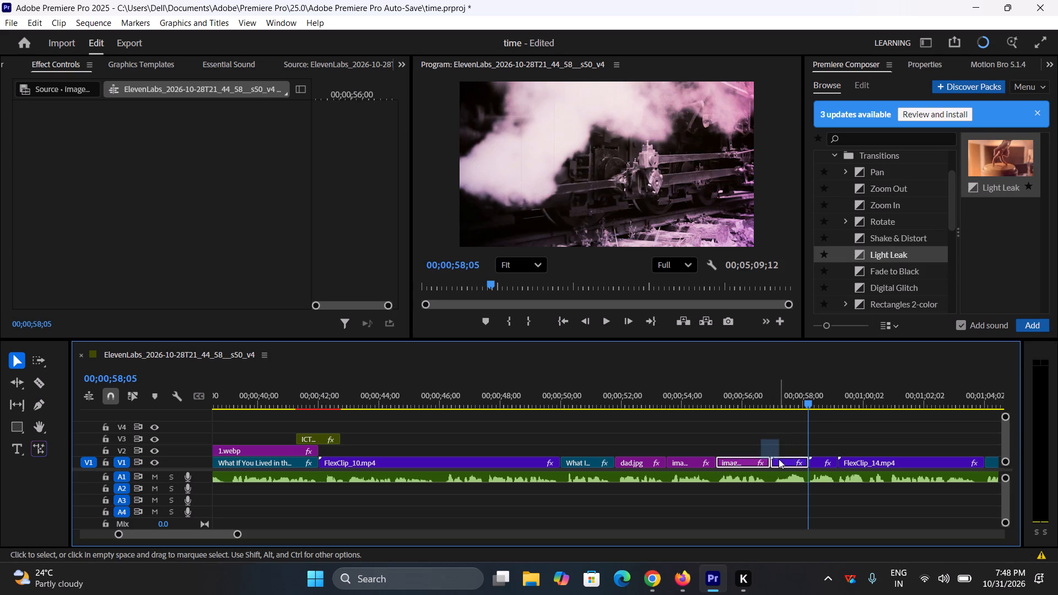
pyautogui.click(989, 166)
pyautogui.moveTo(979, 165); pyautogui.dragTo(765, 446)
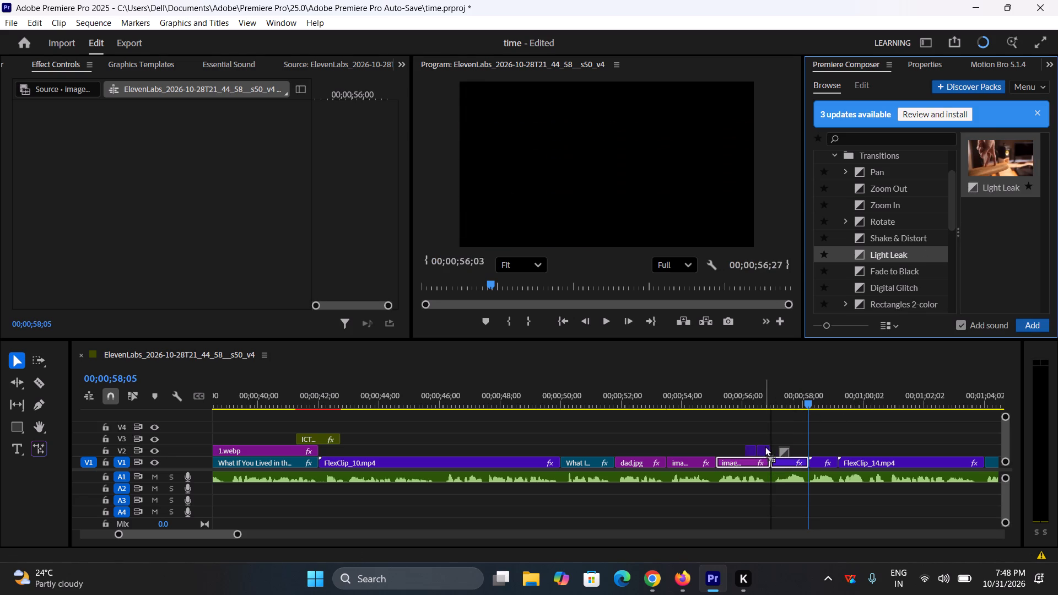
pyautogui.moveTo(765, 446); pyautogui.dragTo(766, 446)
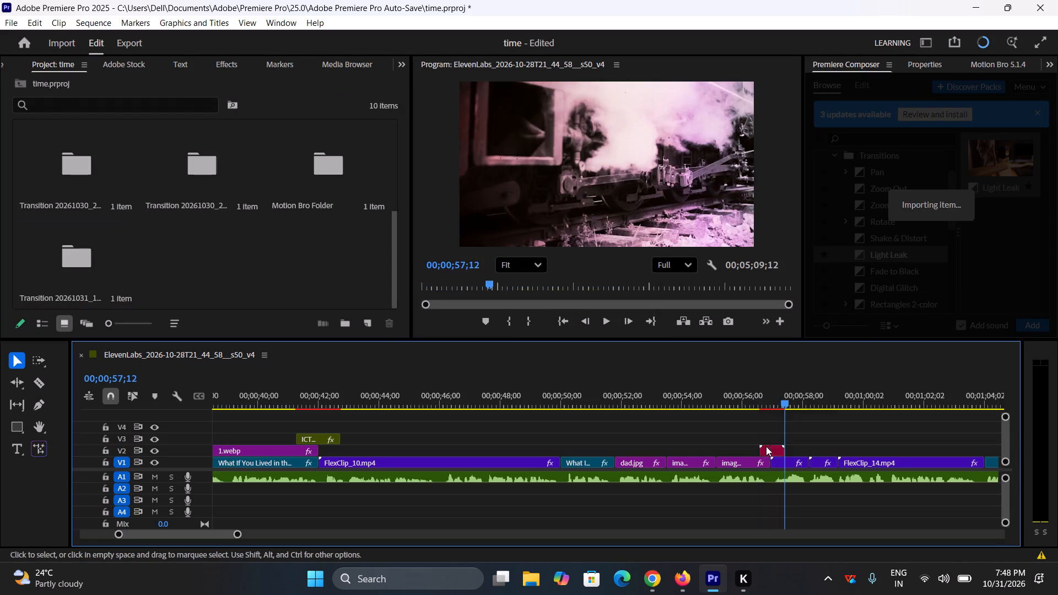
# Play back the Light Leak transition over the cut from imagewrsad.jpg to FlexClip_11.mp4.
pyautogui.click(764, 401)
pyautogui.press('space')
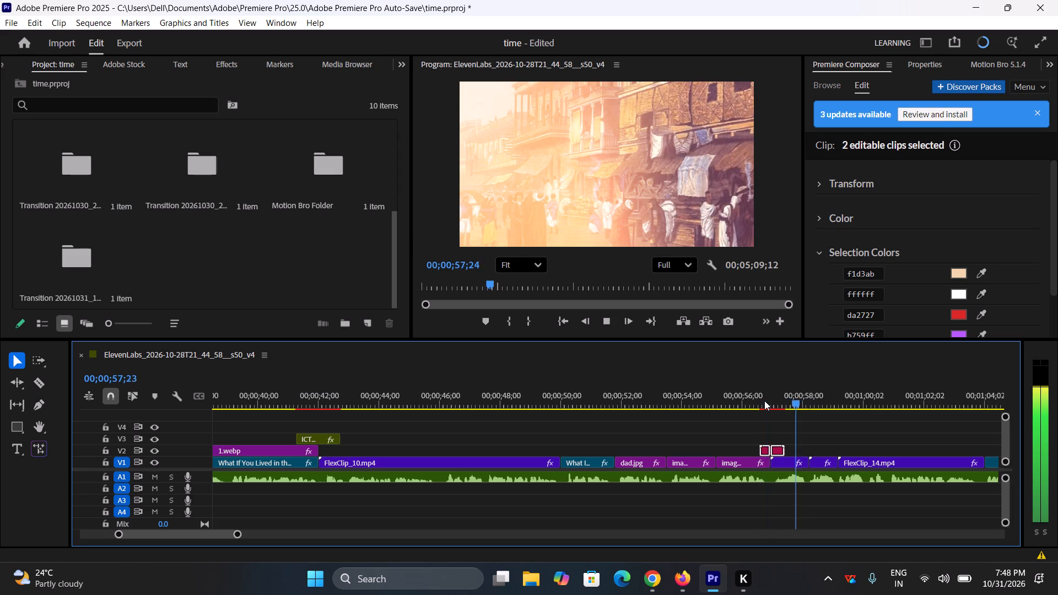
pyautogui.press('space')
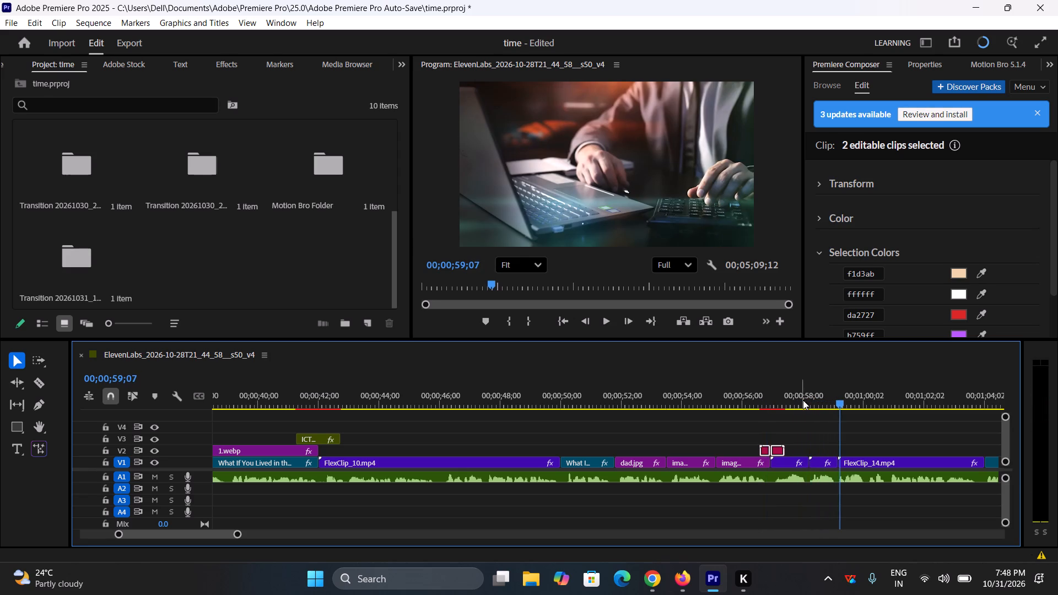
# Play back the sequence from about 00;00;58;00 across the cuts into FlexClip_14.mp4.
pyautogui.click(803, 402)
pyautogui.press('space')
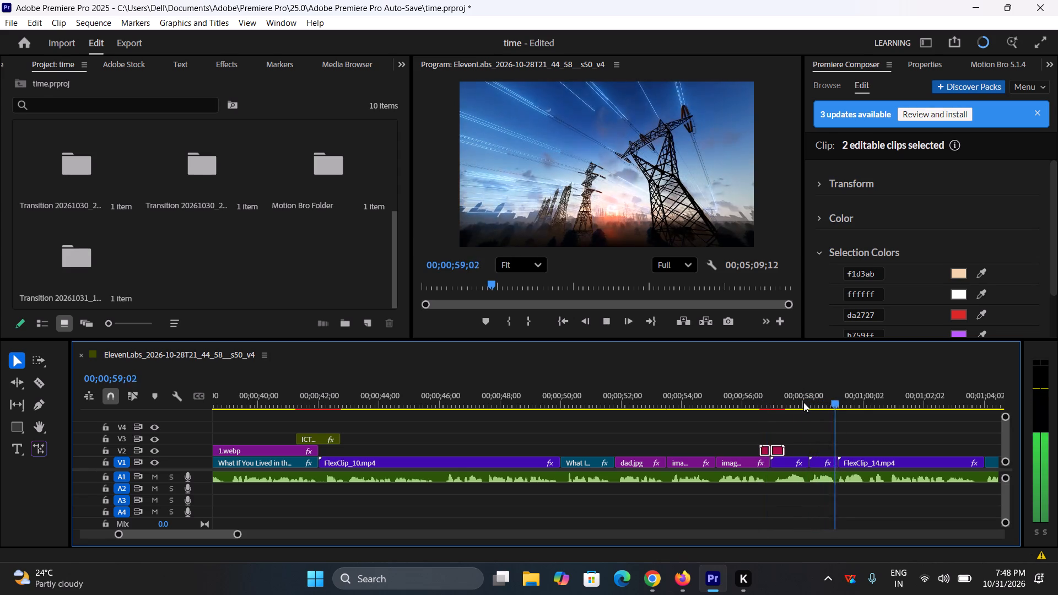
pyautogui.press('space')
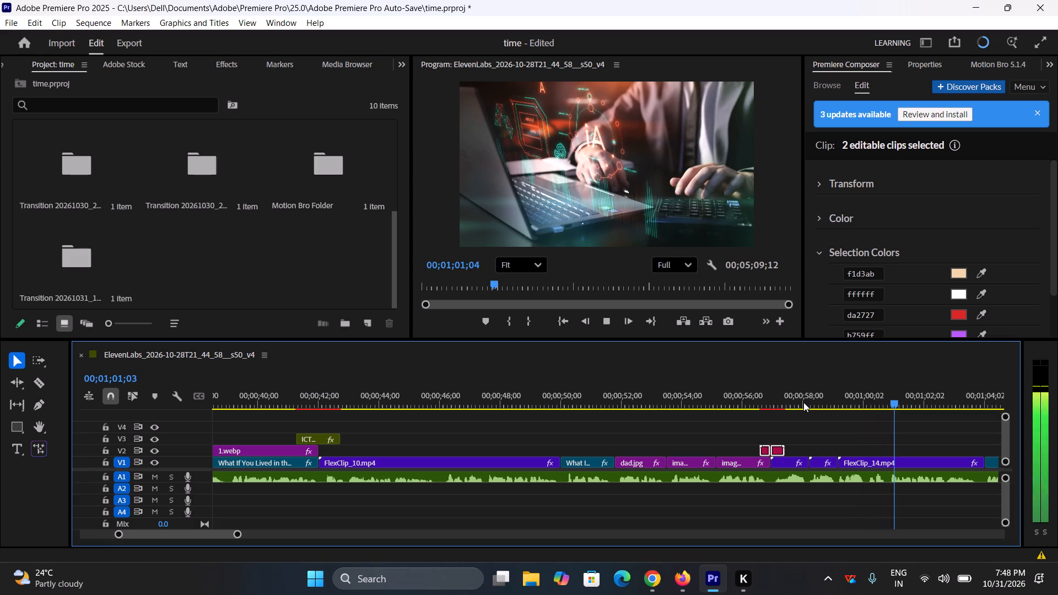
pyautogui.click(828, 434)
pyautogui.press('space')
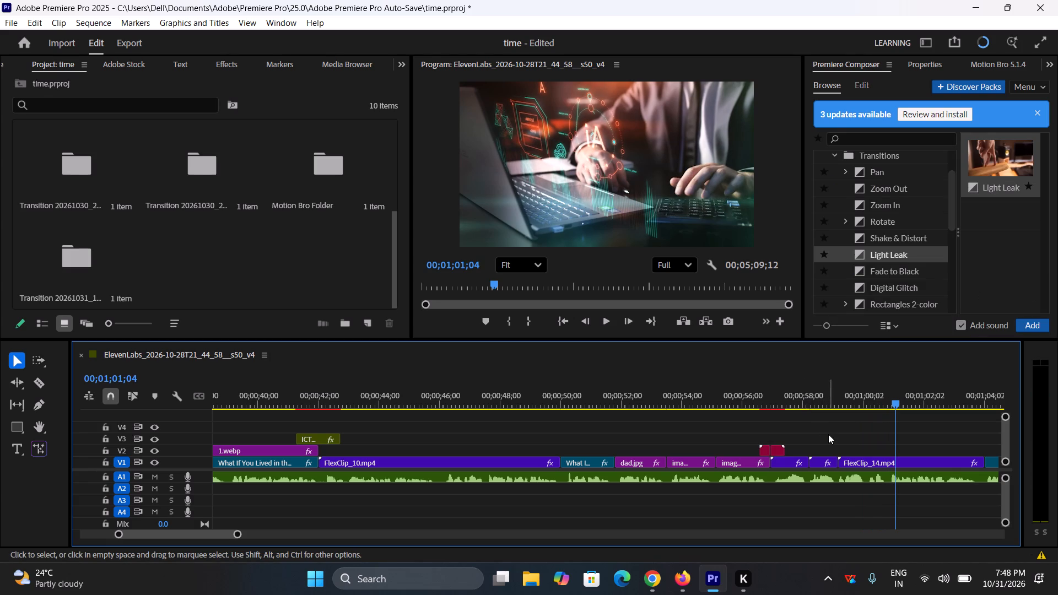
pyautogui.press('space')
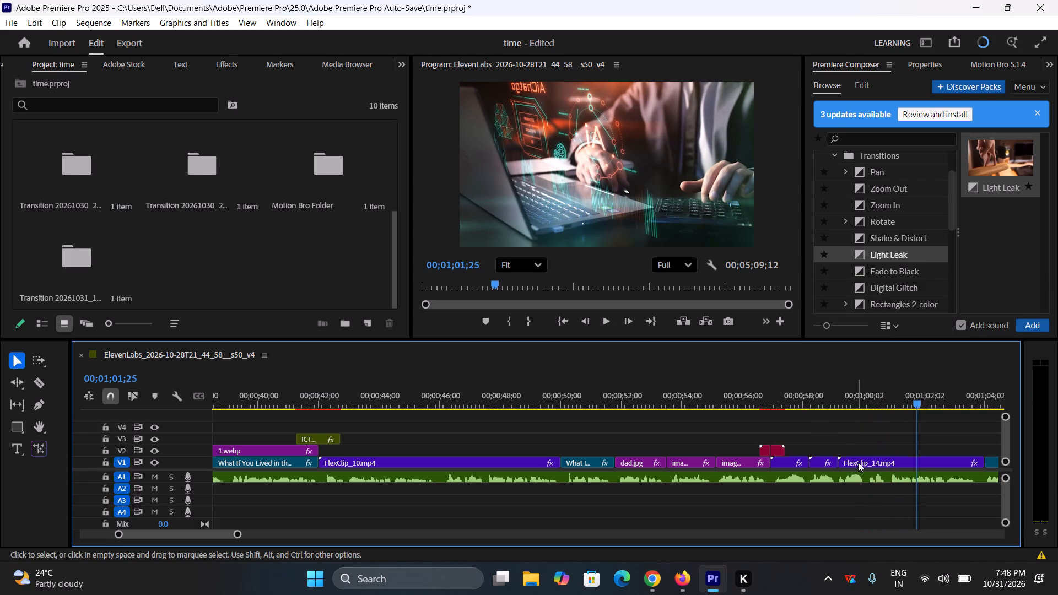
# Set FlexClip_14.mp4's opacity to 99% in its Transform properties.
pyautogui.click(858, 462)
pyautogui.click(881, 401)
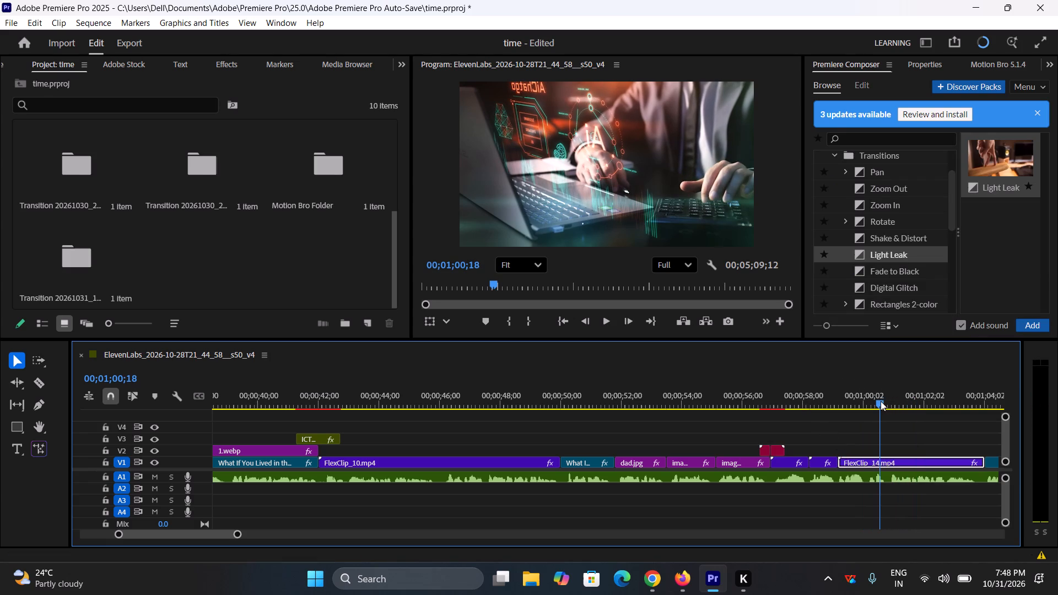
pyautogui.click(925, 67)
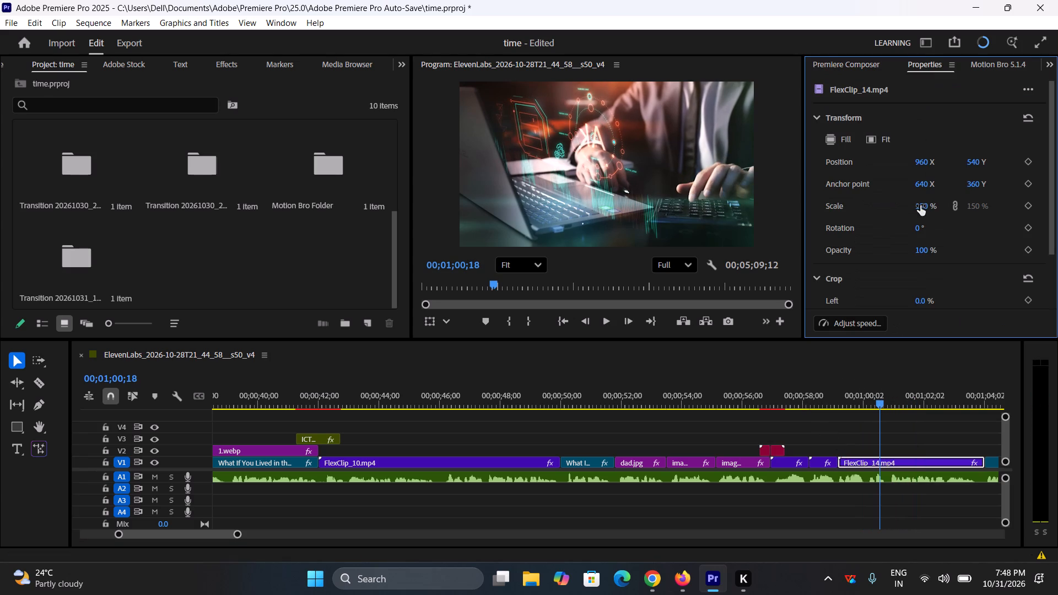
pyautogui.scroll(-1, 920, 205)
pyautogui.scroll(-1, 929, 252)
pyautogui.moveTo(1052, 182); pyautogui.dragTo(1055, 290)
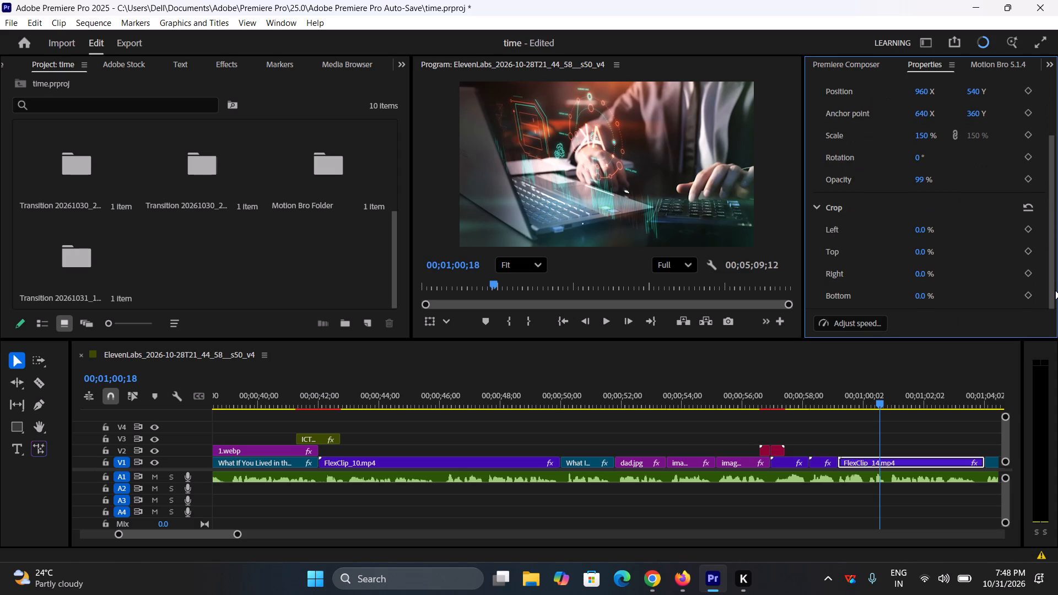
# Examine FlexClip_14.mp4's Motion and Opacity effect settings, including Scale, Rotation and Anti-flicker Filter.
pyautogui.click(404, 63)
pyautogui.click(446, 208)
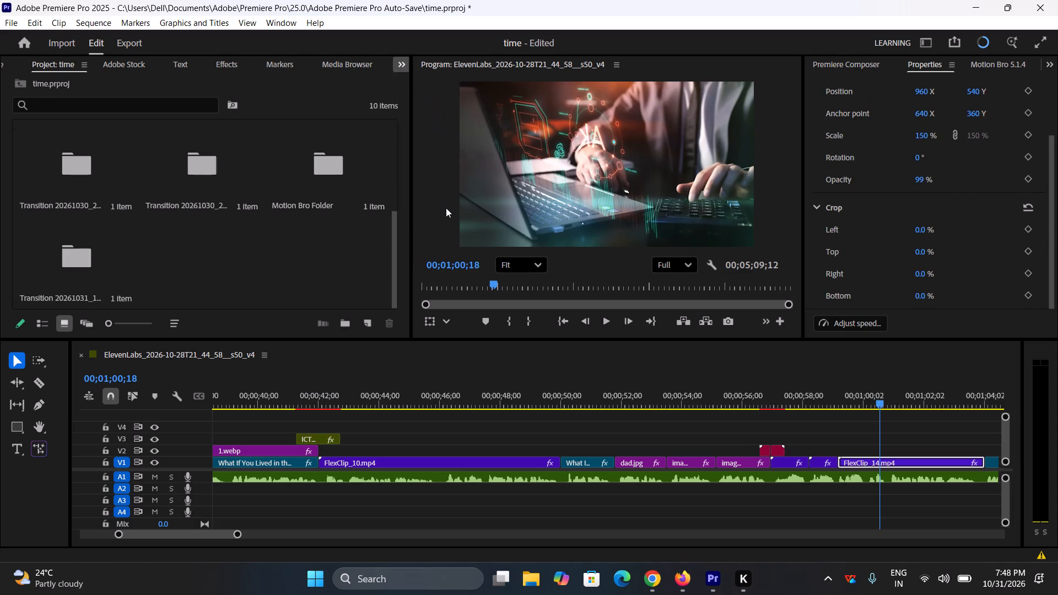
pyautogui.scroll(-1, 275, 241)
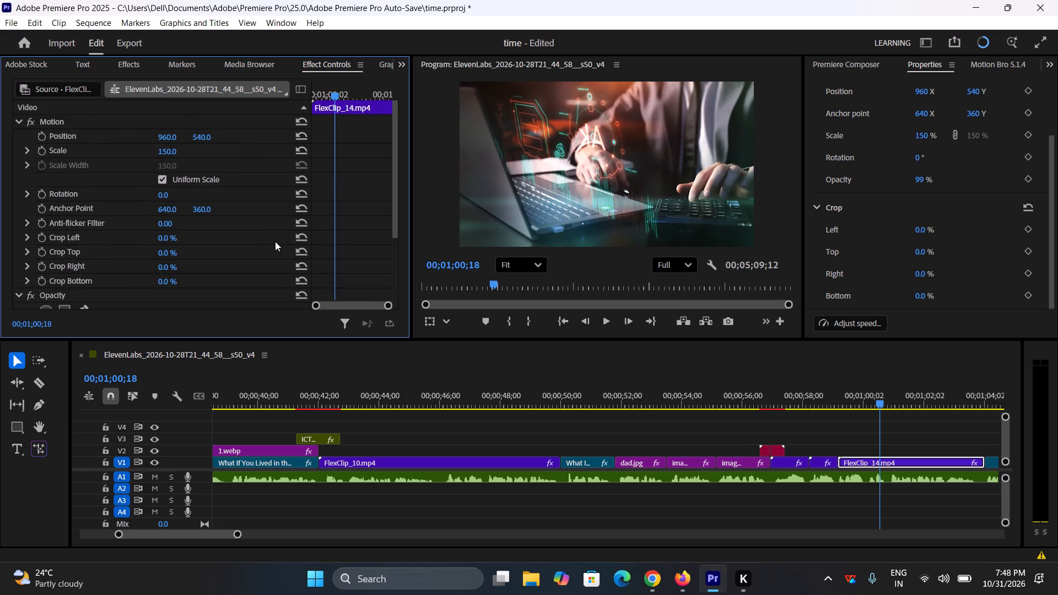
pyautogui.scroll(-1, 275, 241)
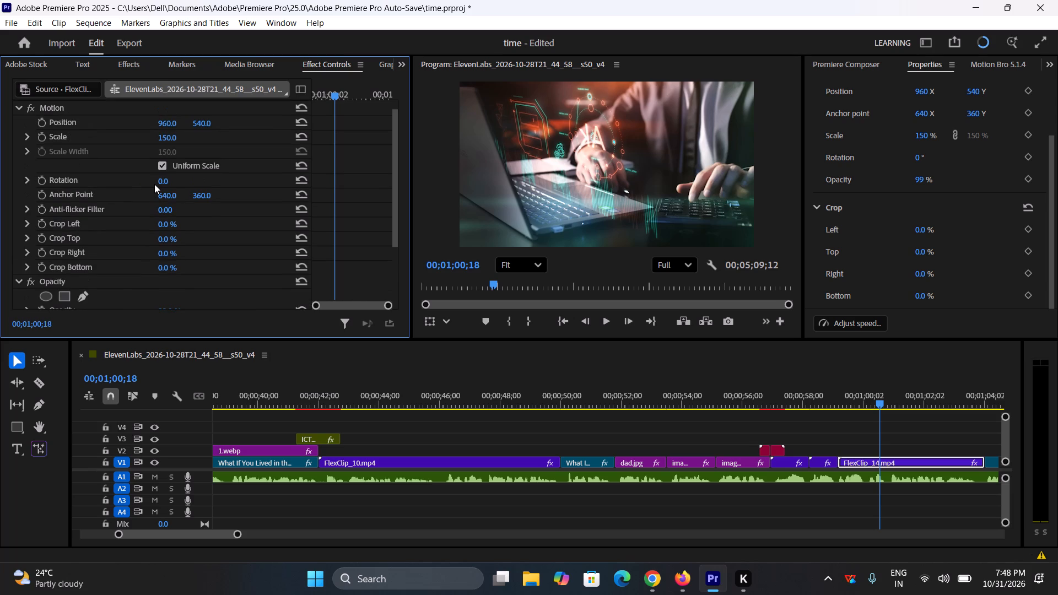
pyautogui.moveTo(163, 194); pyautogui.dragTo(149, 194)
pyautogui.hotkey('ctrl', 'z')
pyautogui.click(29, 136)
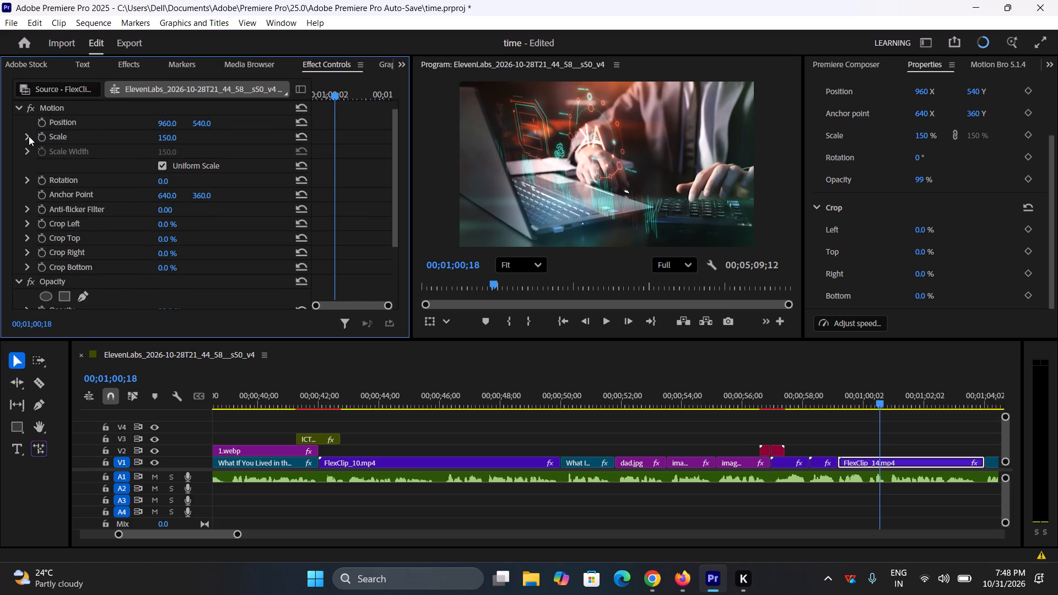
pyautogui.click(29, 136)
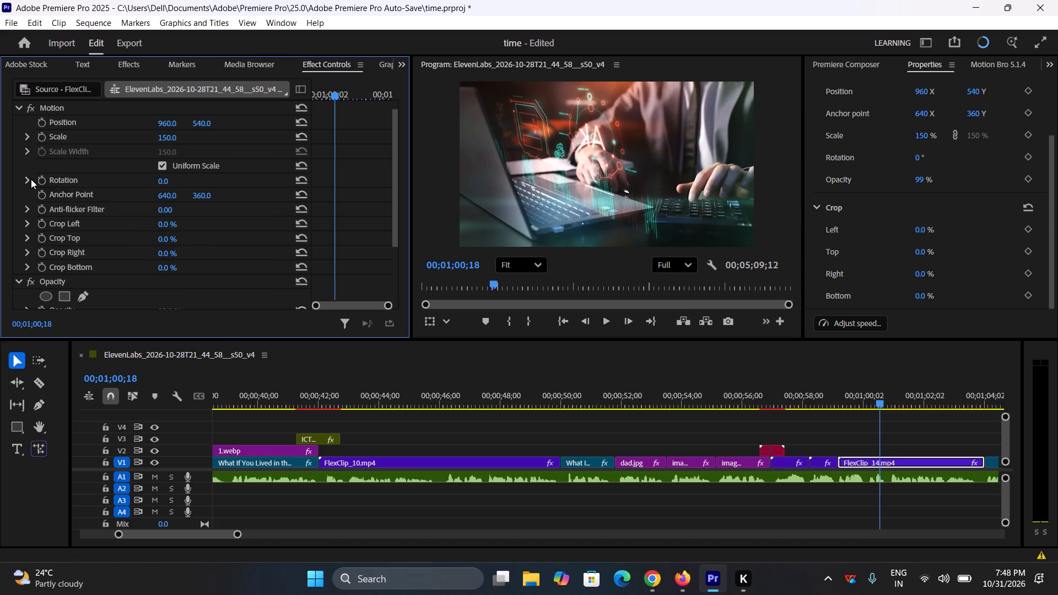
pyautogui.click(31, 180)
pyautogui.click(31, 180)
pyautogui.click(26, 205)
pyautogui.click(26, 205)
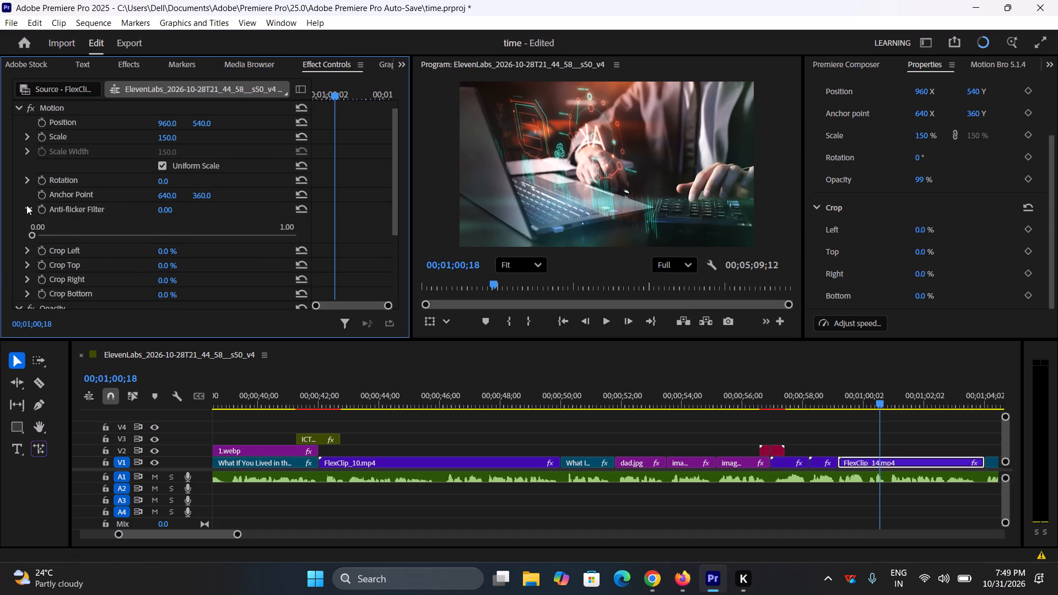
pyautogui.scroll(-1, 32, 242)
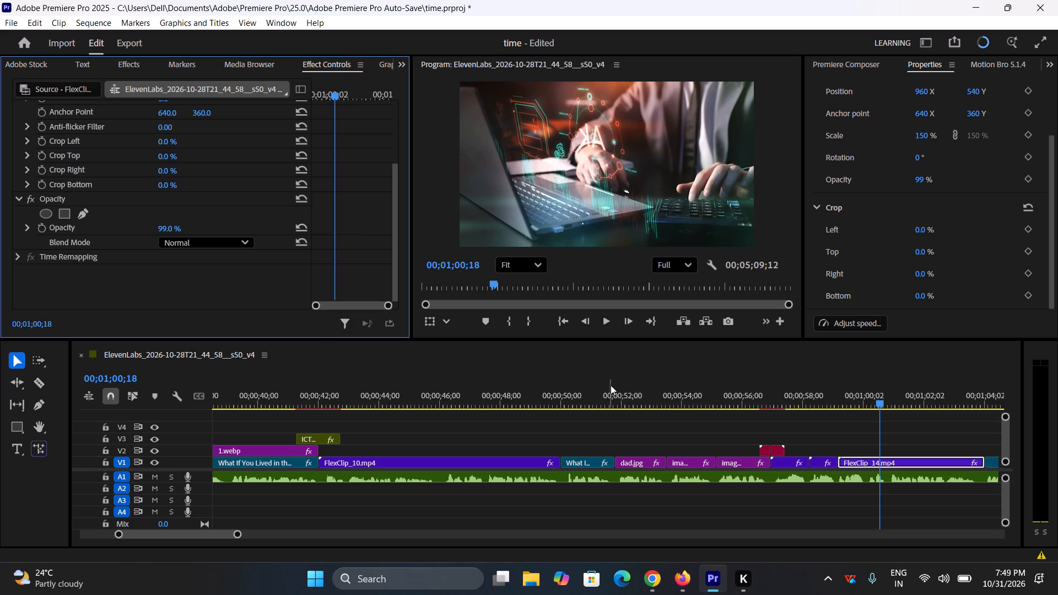
# Play back the opening of FlexClip_14.mp4.
pyautogui.click(730, 188)
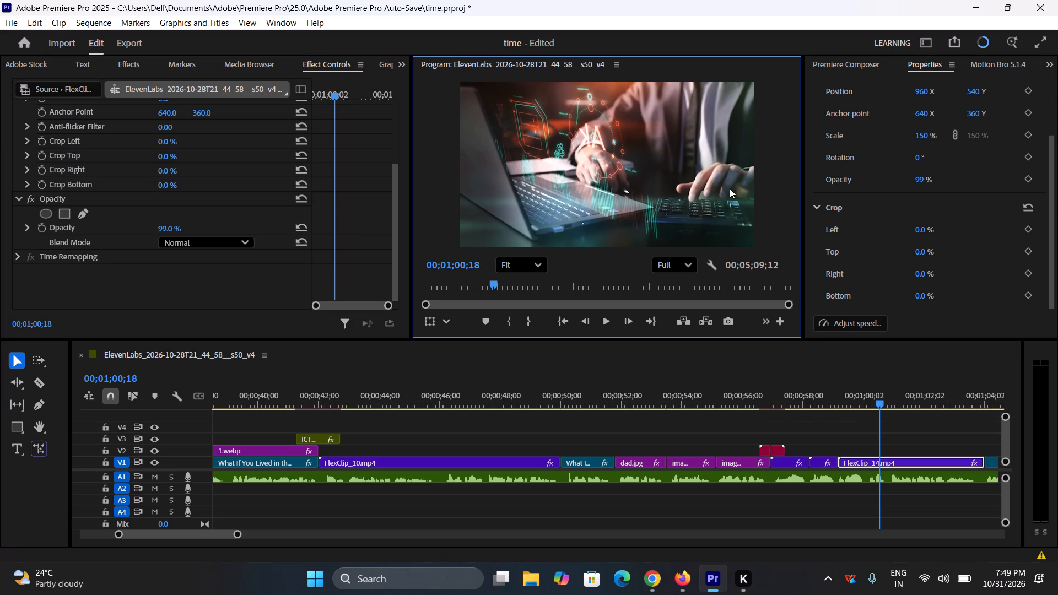
pyautogui.click(845, 402)
pyautogui.press('space')
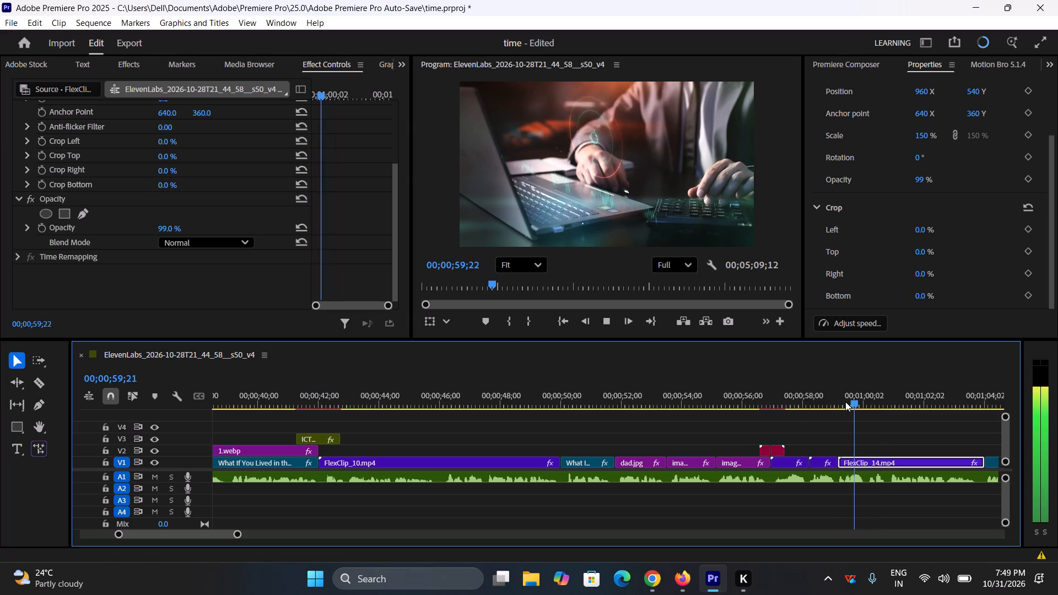
pyautogui.press('space')
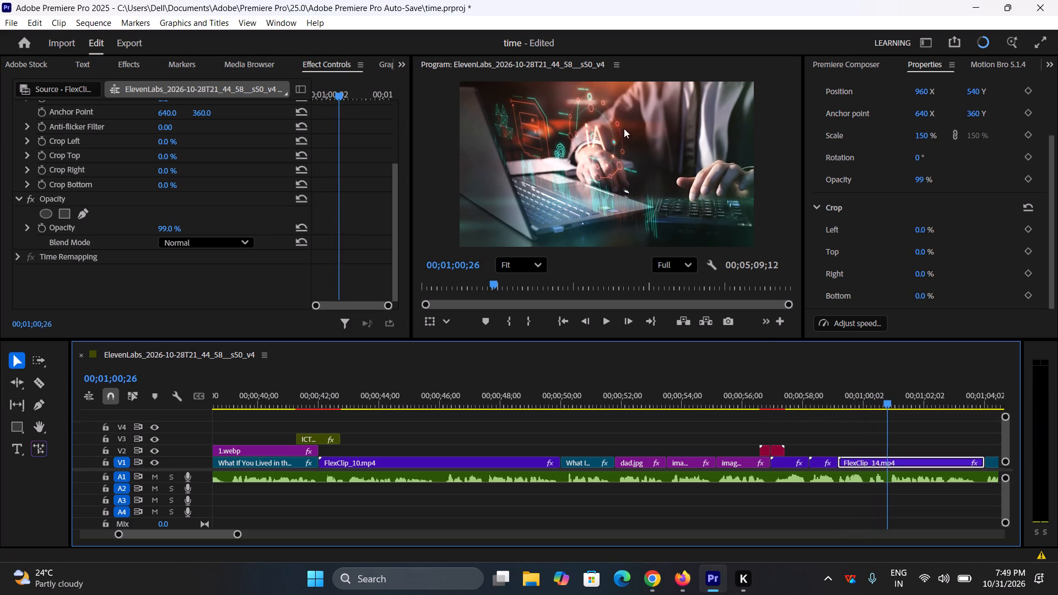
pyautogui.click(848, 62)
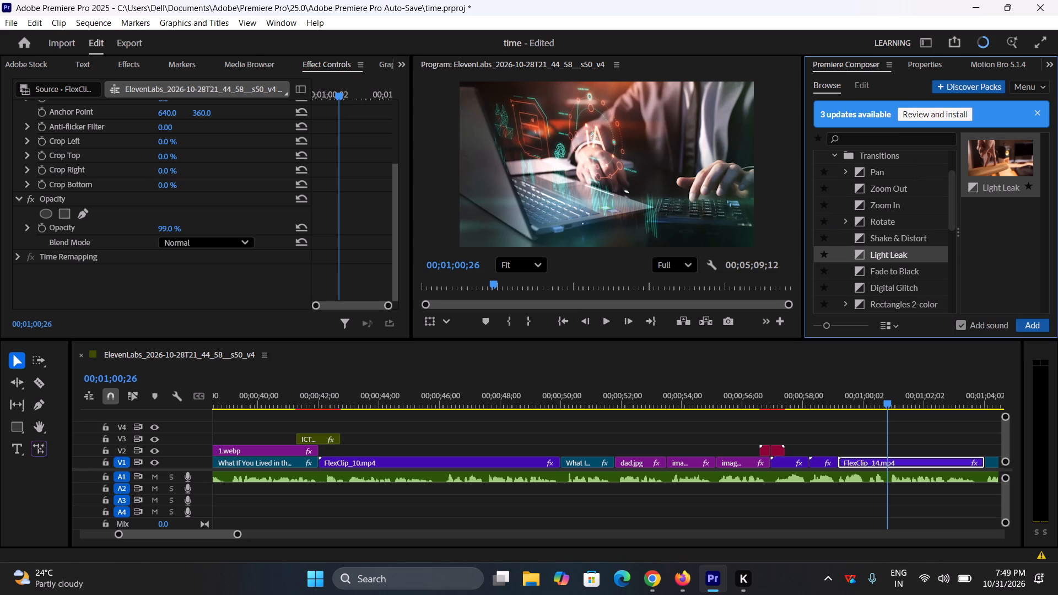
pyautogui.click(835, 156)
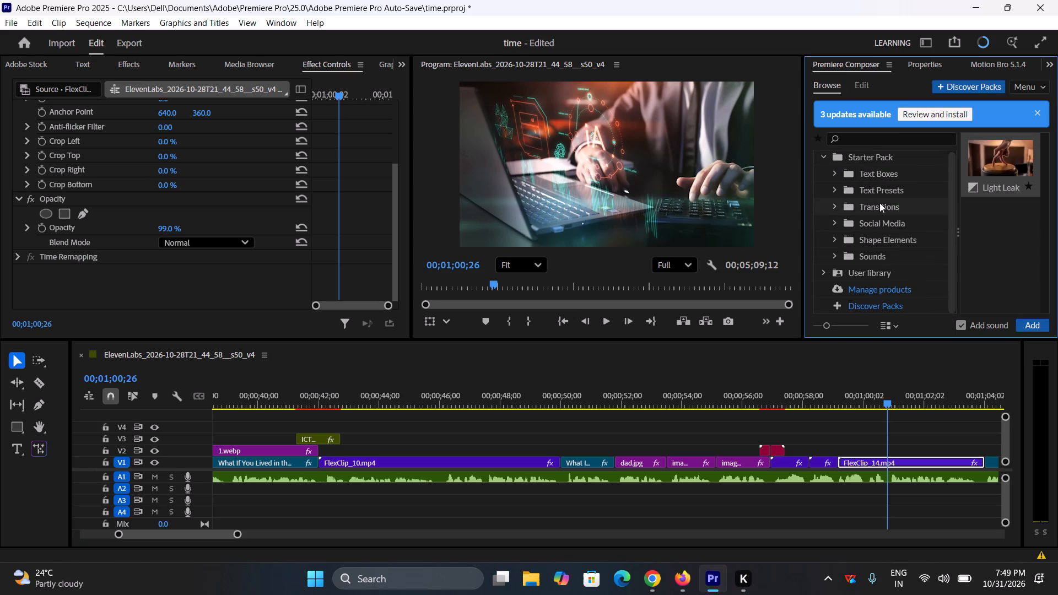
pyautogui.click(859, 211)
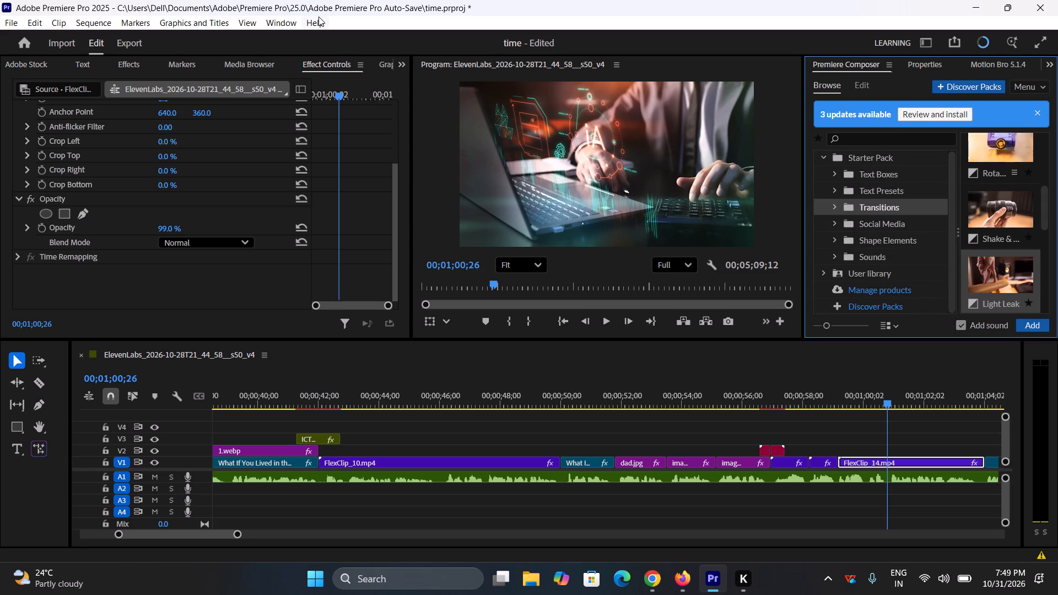
# Add the Text Animation 01 graphics template on V2 above FlexClip_14.mp4, starting at 00;01;00;26, accepting the default font substitution.
pyautogui.click(384, 66)
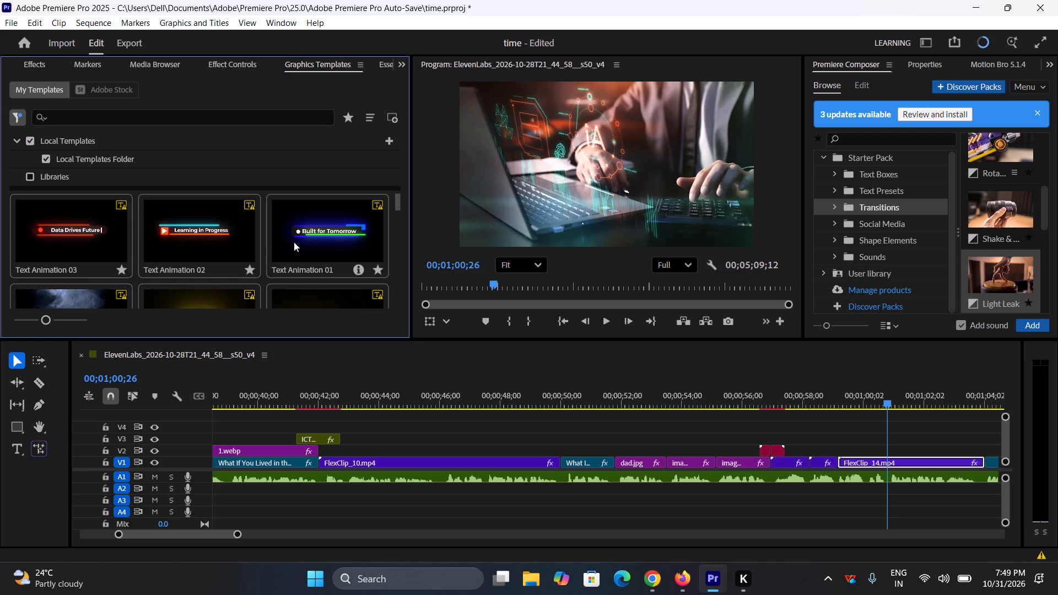
pyautogui.scroll(-1, 294, 242)
pyautogui.click(398, 203)
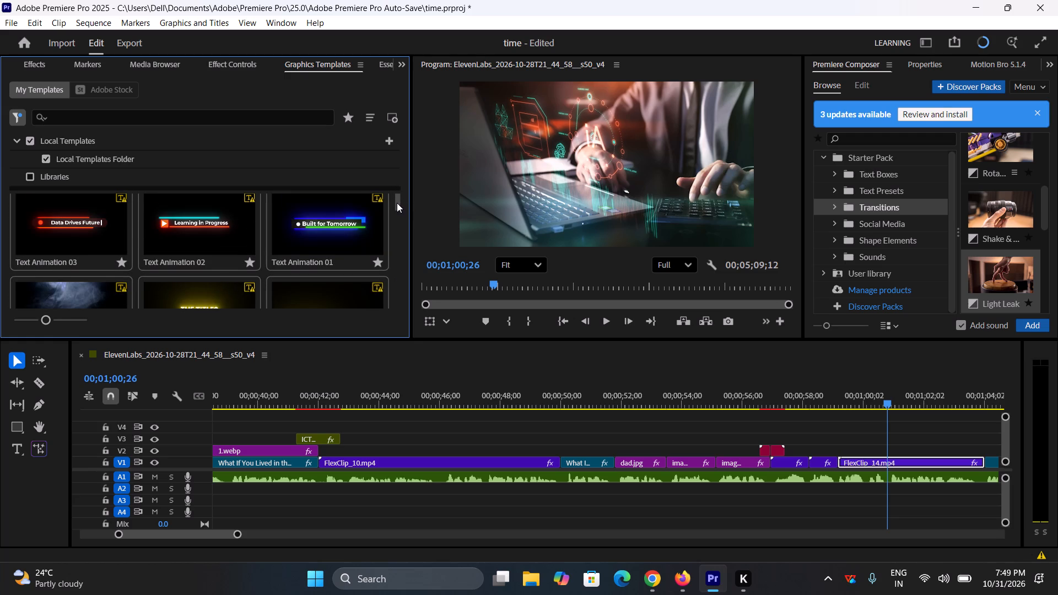
pyautogui.moveTo(314, 249); pyautogui.dragTo(836, 451)
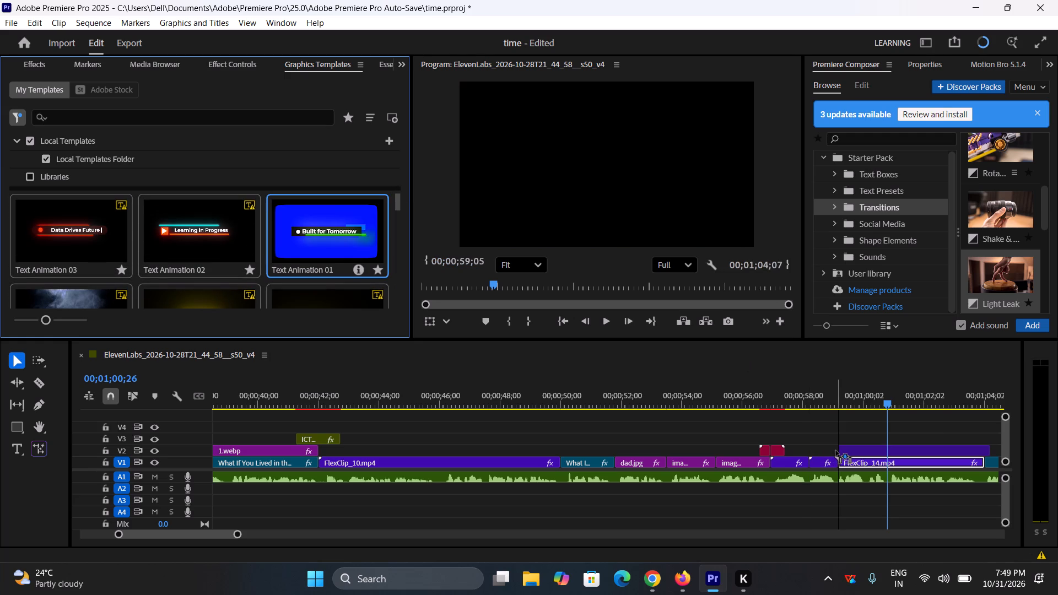
pyautogui.moveTo(836, 451); pyautogui.dragTo(883, 446)
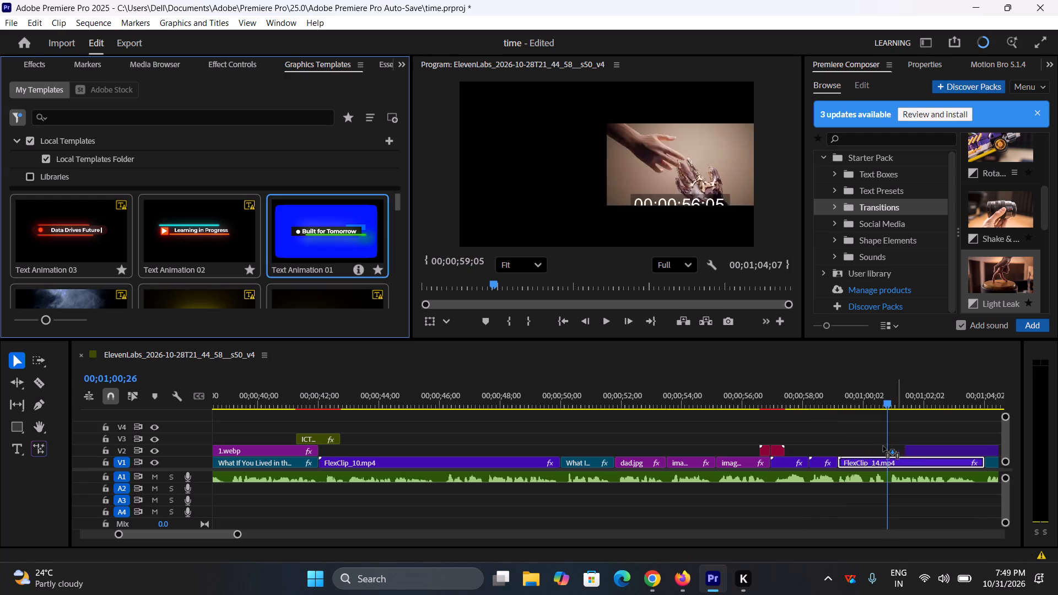
pyautogui.moveTo(883, 446); pyautogui.dragTo(880, 446)
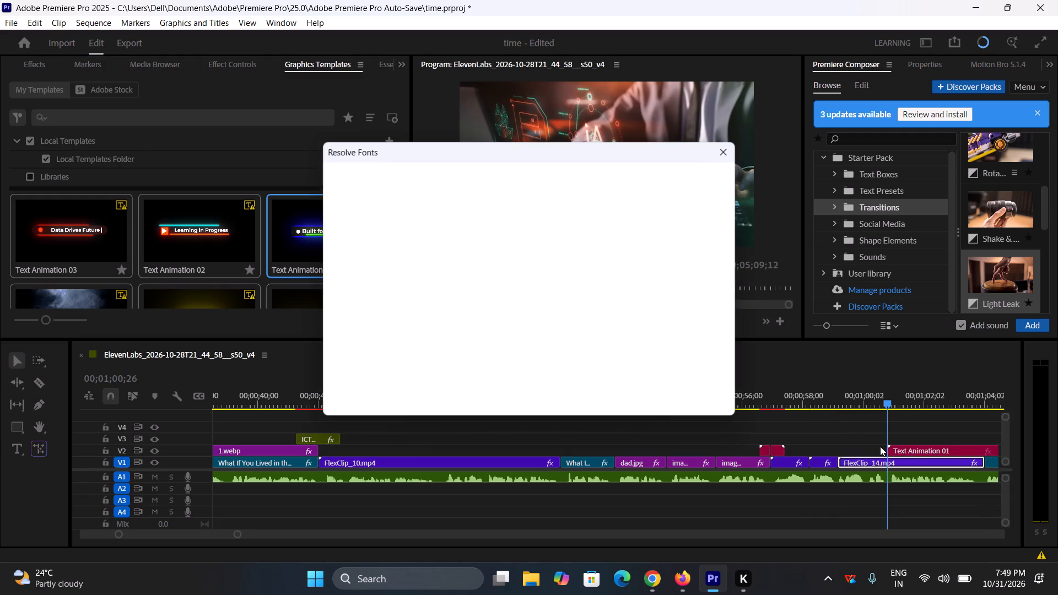
pyautogui.click(699, 394)
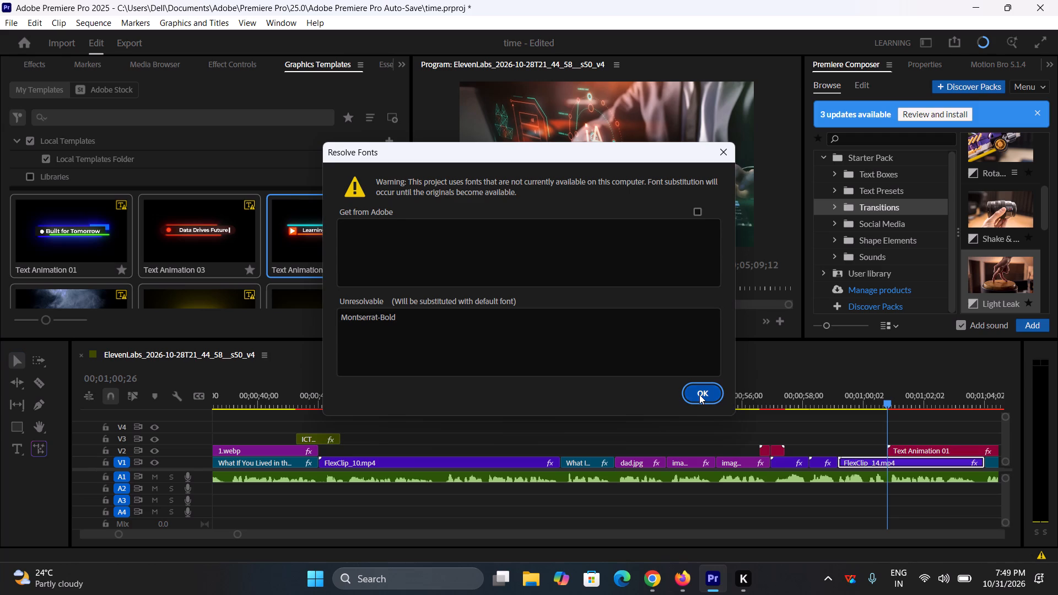
# Play back the Text Animation 01 title over FlexClip_14.mp4.
pyautogui.press('space')
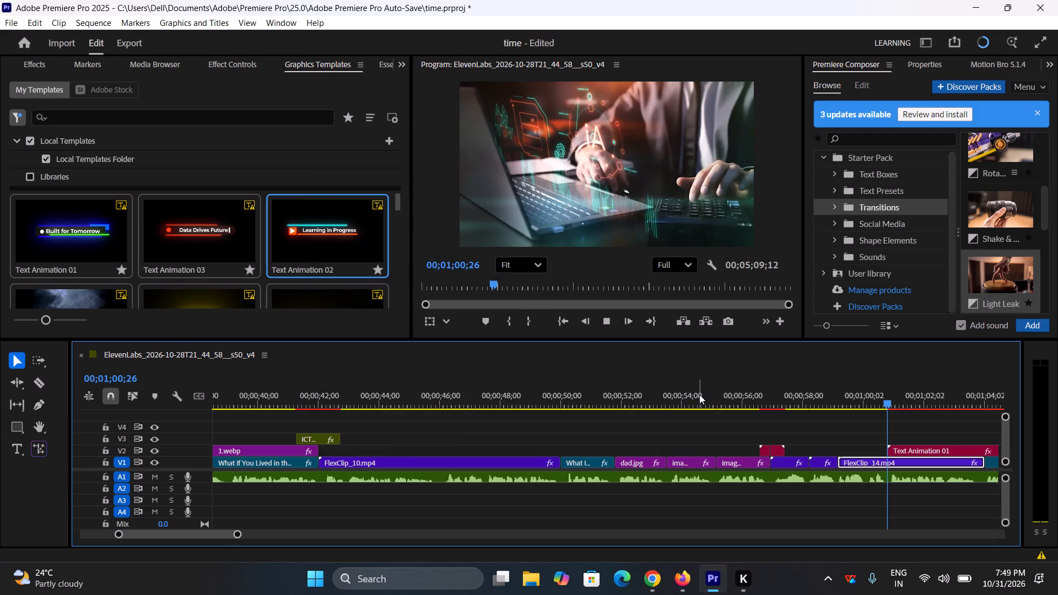
pyautogui.press('space')
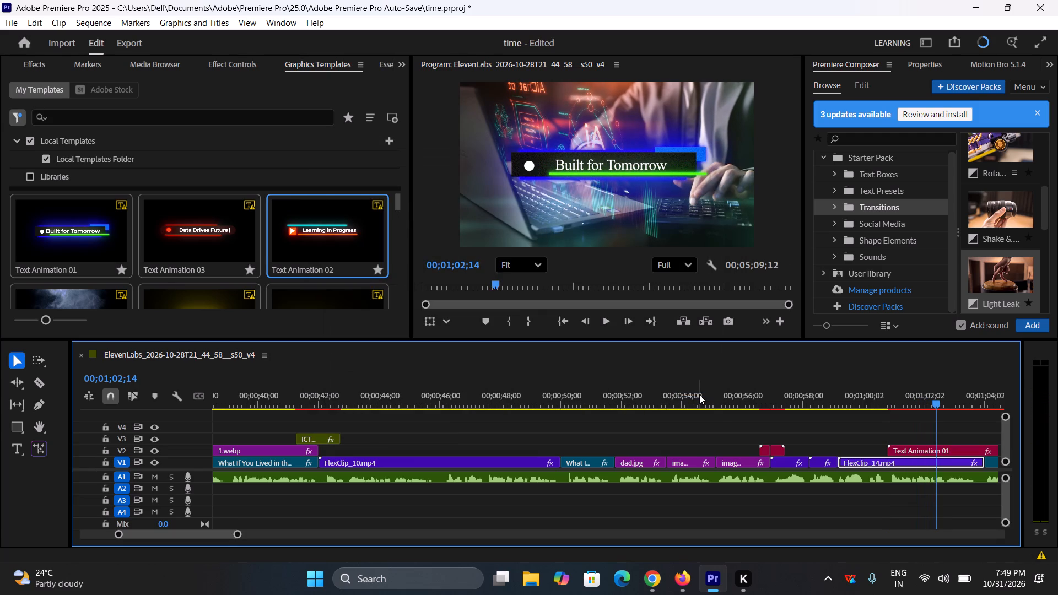
# Move the Text Animation 01 title to the lower-left of the frame by setting its anchor point to X 1268 and Y 130.
pyautogui.click(917, 452)
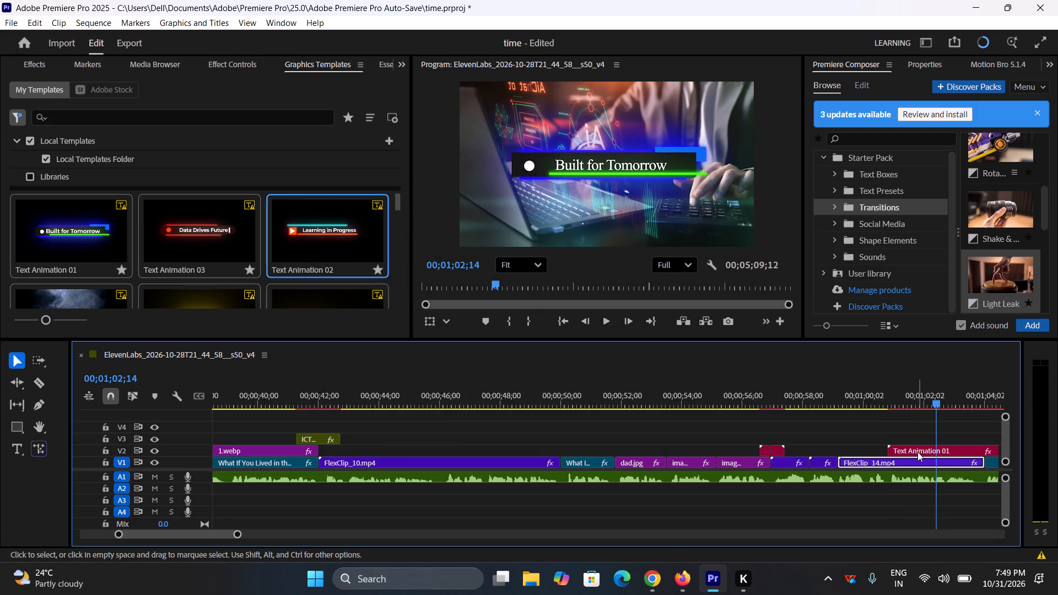
pyautogui.click(684, 159)
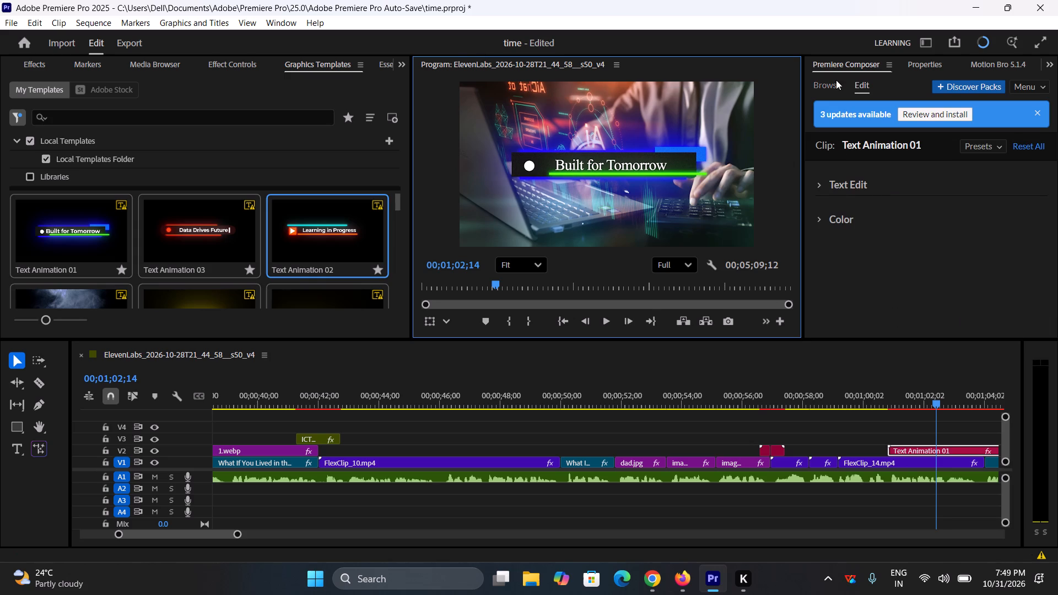
pyautogui.click(823, 83)
pyautogui.doubleClick(917, 69)
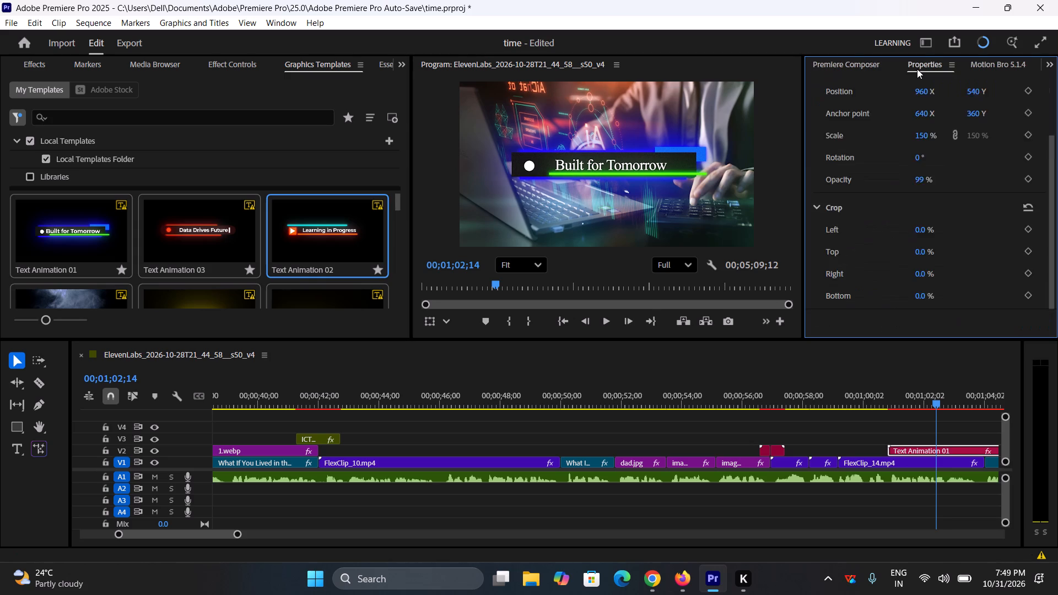
pyautogui.moveTo(981, 250); pyautogui.dragTo(807, 262)
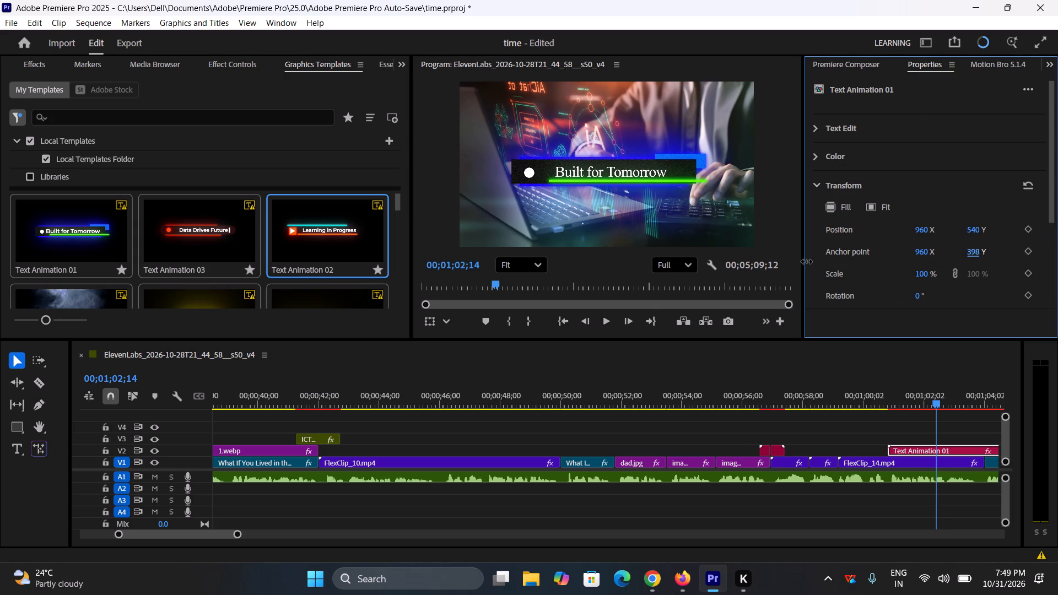
pyautogui.moveTo(807, 262); pyautogui.dragTo(711, 261)
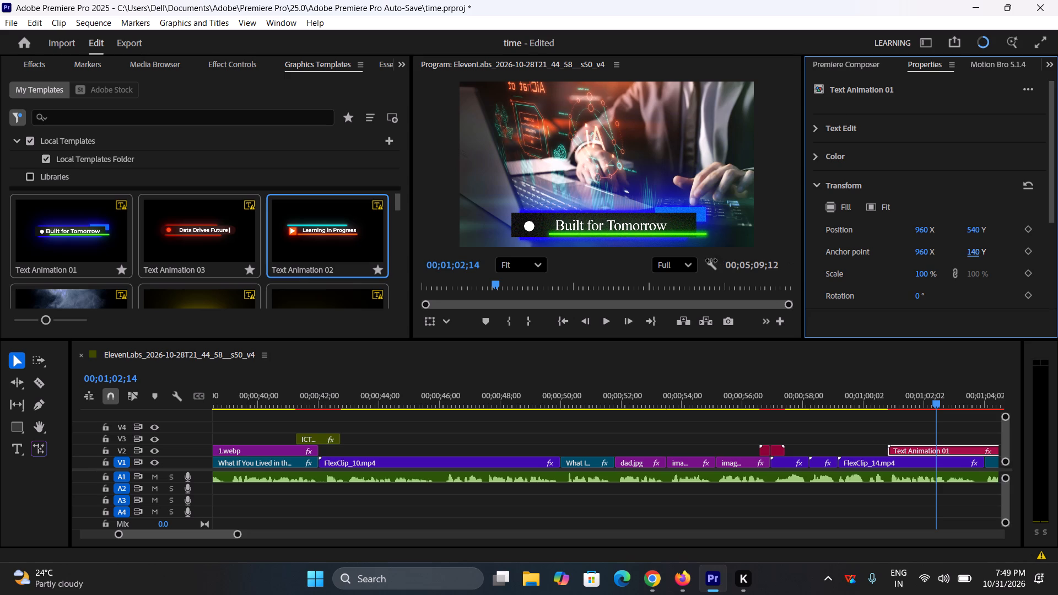
pyautogui.moveTo(711, 261); pyautogui.dragTo(704, 258)
pyautogui.moveTo(923, 249); pyautogui.dragTo(911, 249)
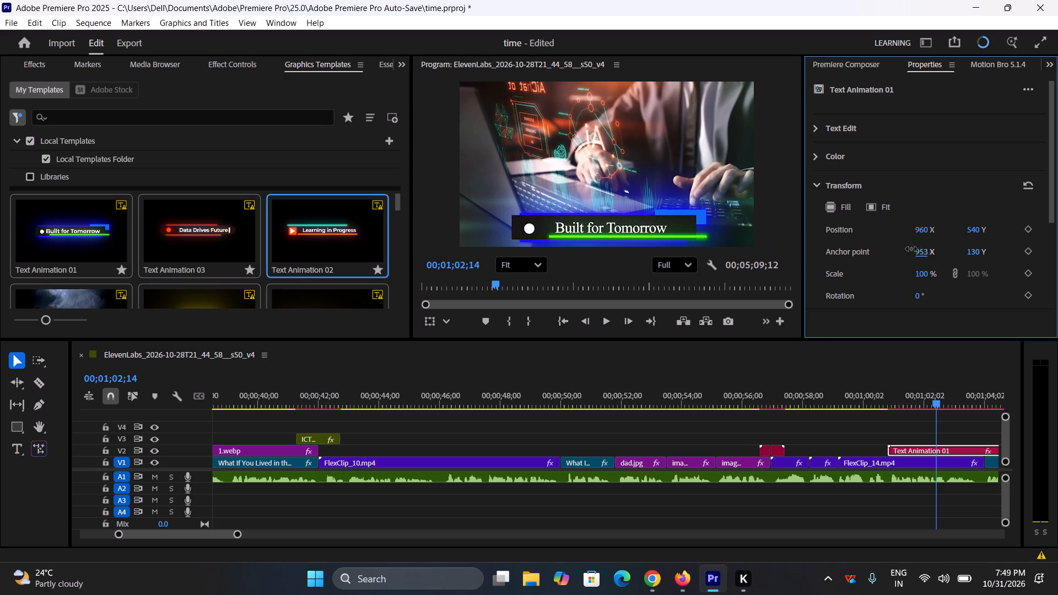
pyautogui.moveTo(911, 249); pyautogui.dragTo(1057, 260)
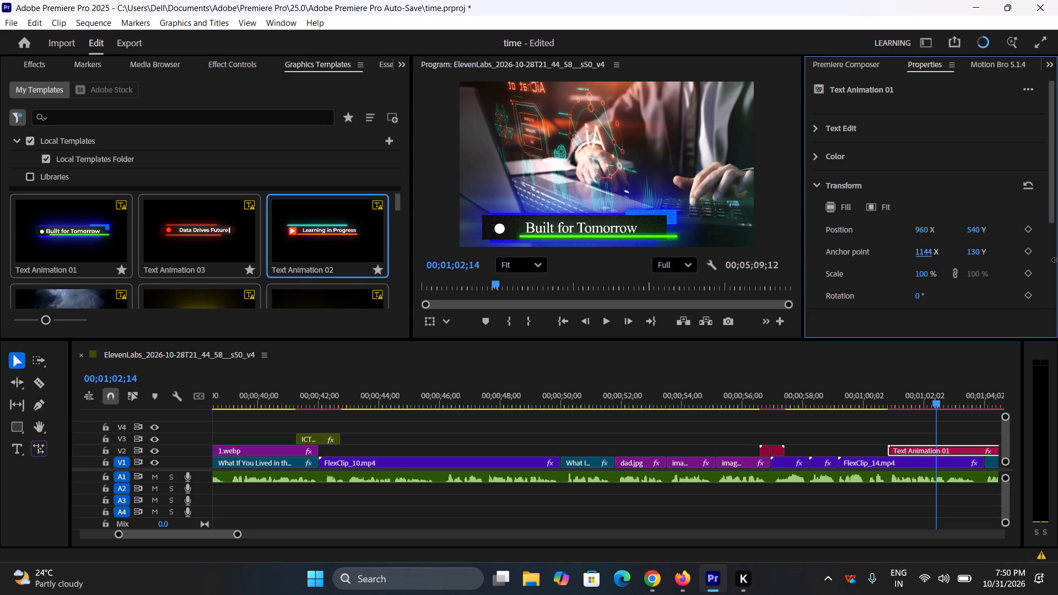
pyautogui.moveTo(1057, 260); pyautogui.dragTo(1057, 261)
pyautogui.moveTo(930, 254); pyautogui.dragTo(1017, 255)
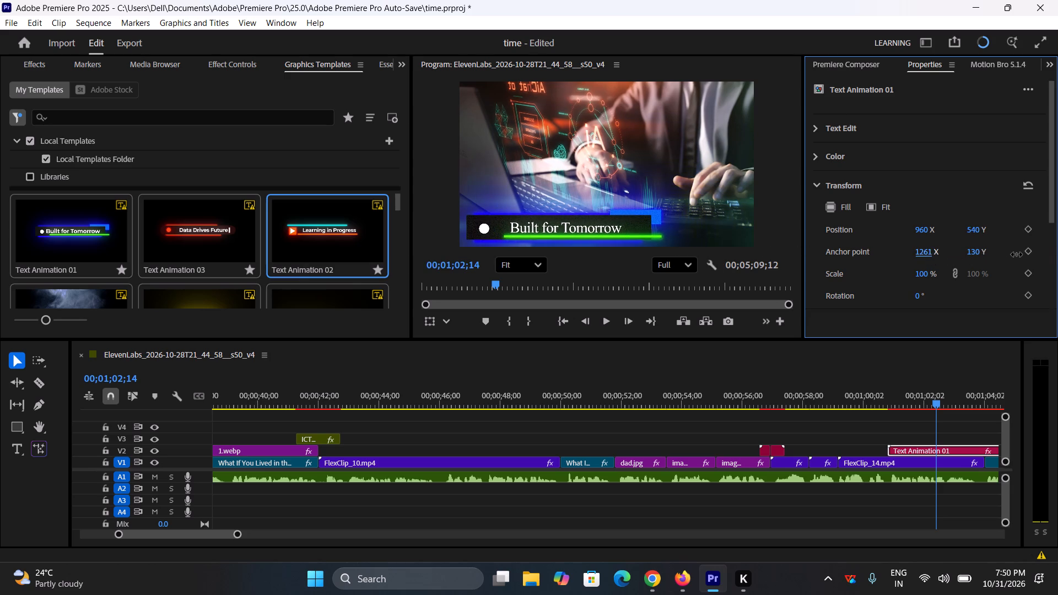
pyautogui.moveTo(1017, 255); pyautogui.dragTo(1021, 256)
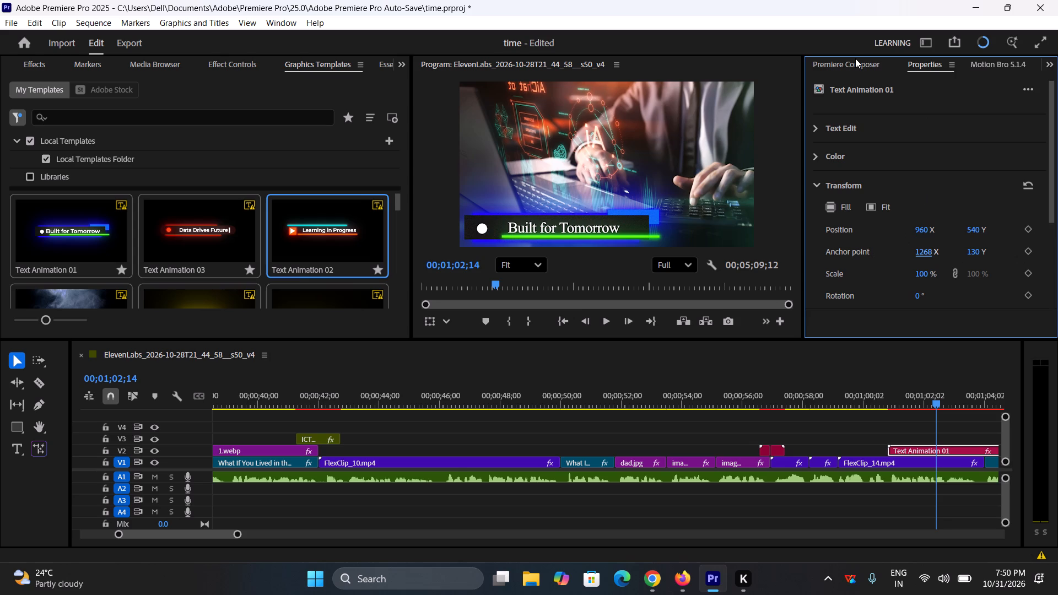
# Replace the Text Animation 01 title's wording with "Artificial Inteligent".
pyautogui.click(871, 65)
pyautogui.click(923, 66)
pyautogui.click(814, 126)
pyautogui.click(883, 175)
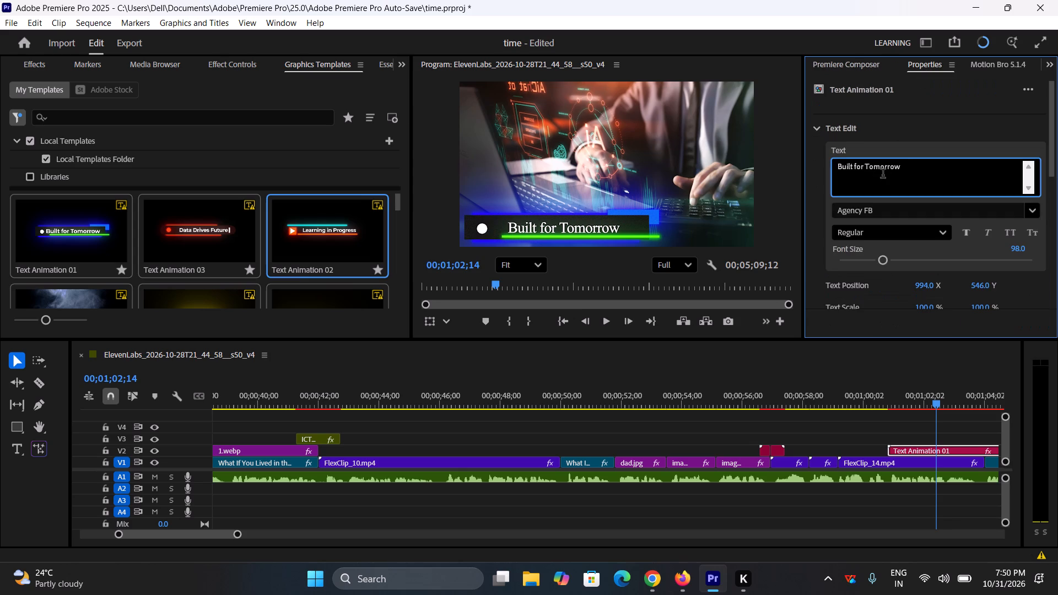
pyautogui.hotkey('ctrl', 'a')
pyautogui.press('BackSpace')
pyautogui.write('Artificial Inte')
pyautogui.write('ligent')
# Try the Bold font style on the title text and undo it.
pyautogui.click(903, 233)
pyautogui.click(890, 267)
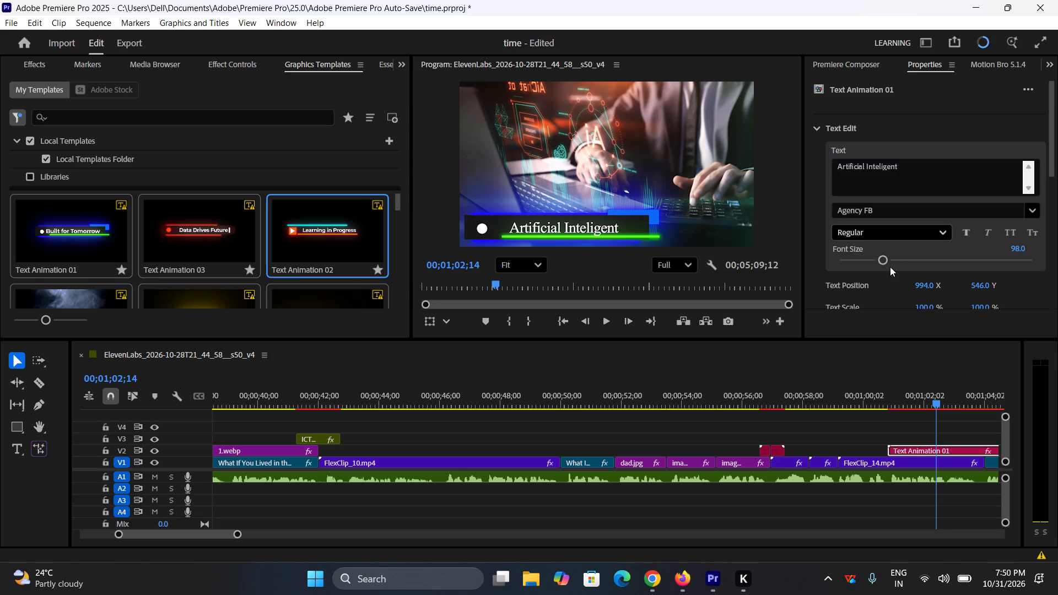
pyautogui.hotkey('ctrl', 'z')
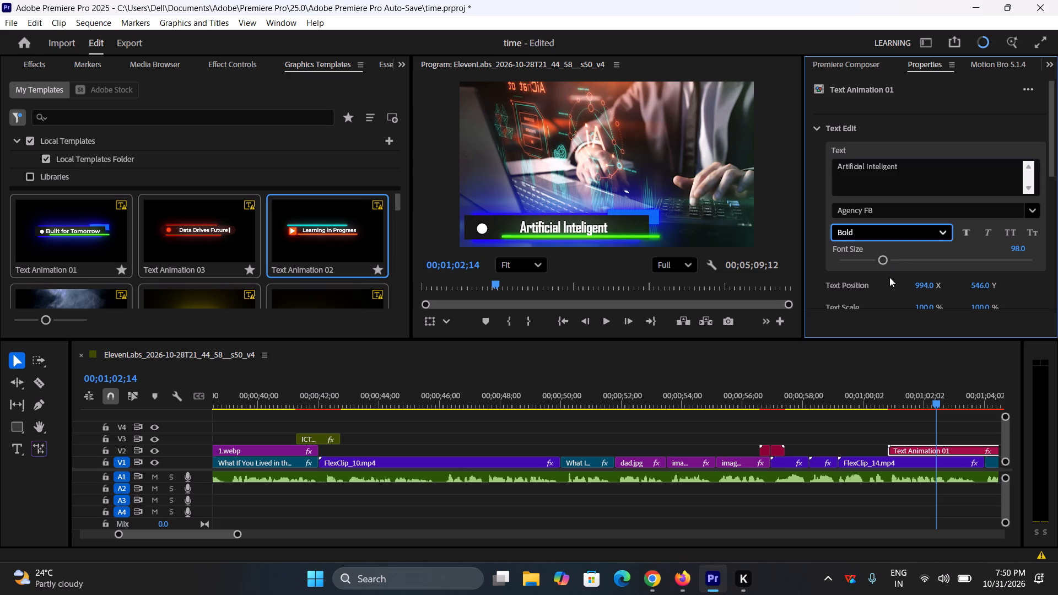
# Play back the edited title over the end of FlexClip_14.mp4.
pyautogui.click(860, 421)
pyautogui.click(873, 391)
pyautogui.press('space')
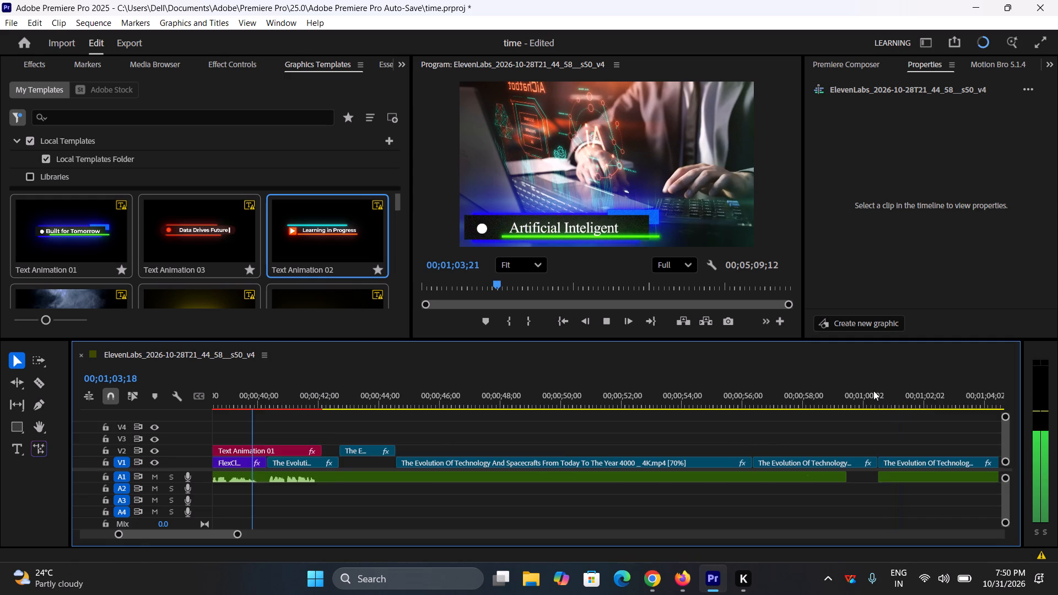
pyautogui.press('space')
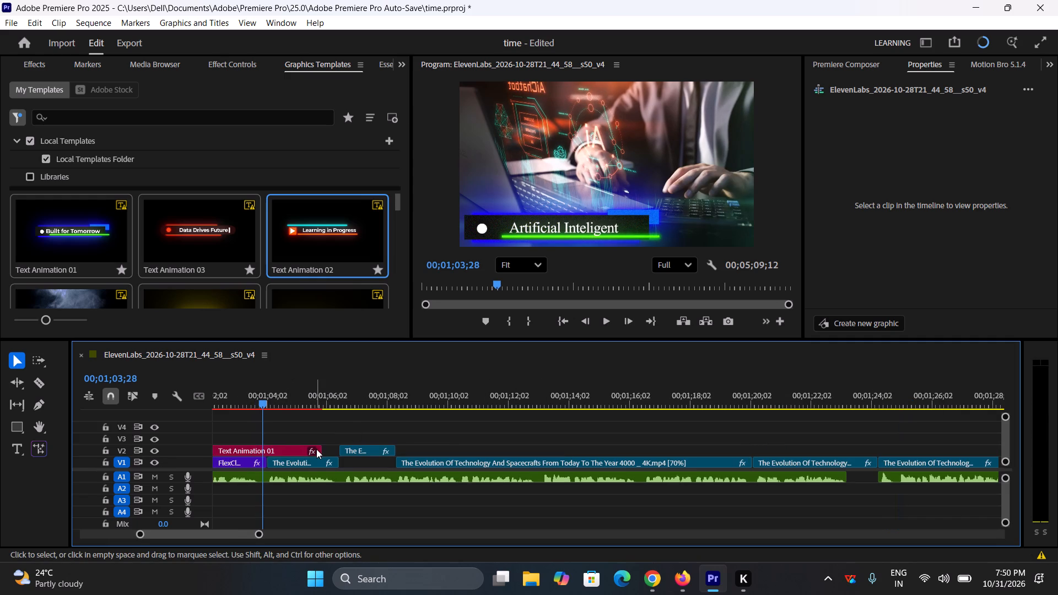
# Trim the end of the Text Animation 01 title to the end of FlexClip_14.mp4, giving it a duration of 00;00;03;06.
pyautogui.moveTo(317, 451); pyautogui.dragTo(285, 458)
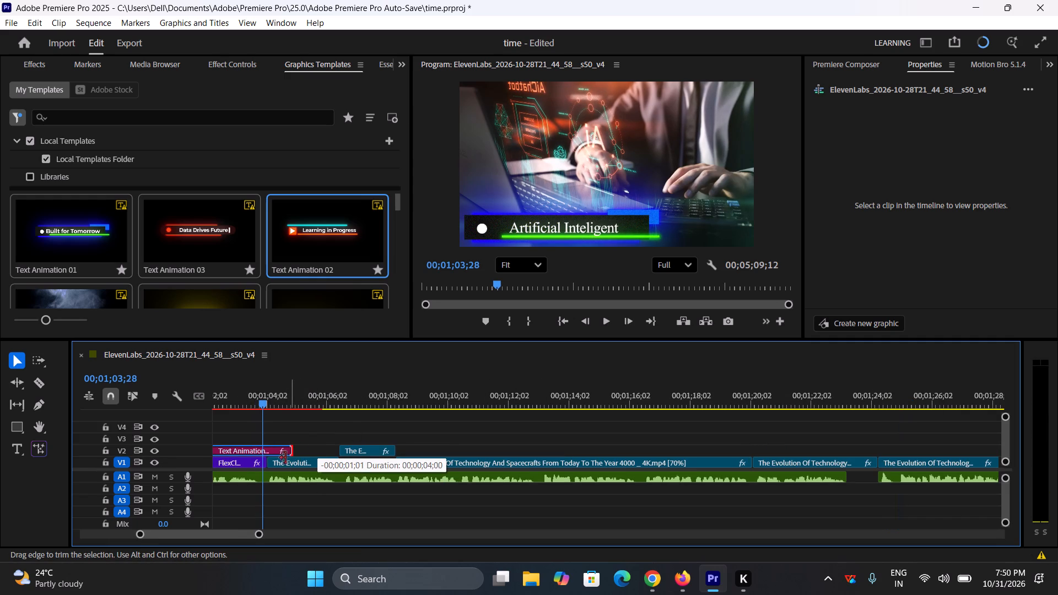
pyautogui.moveTo(285, 458); pyautogui.dragTo(266, 458)
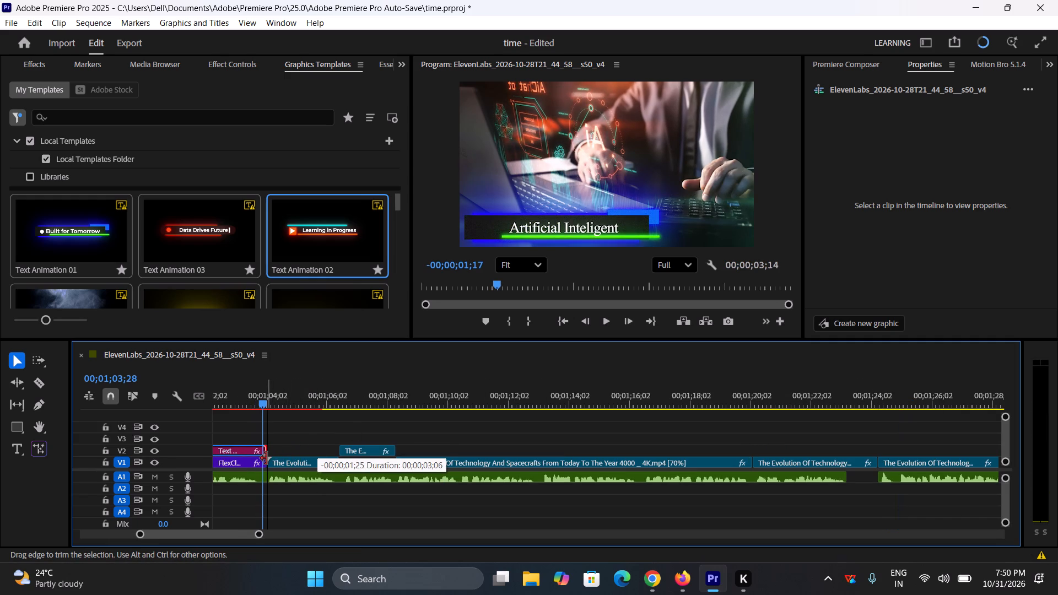
pyautogui.press('space')
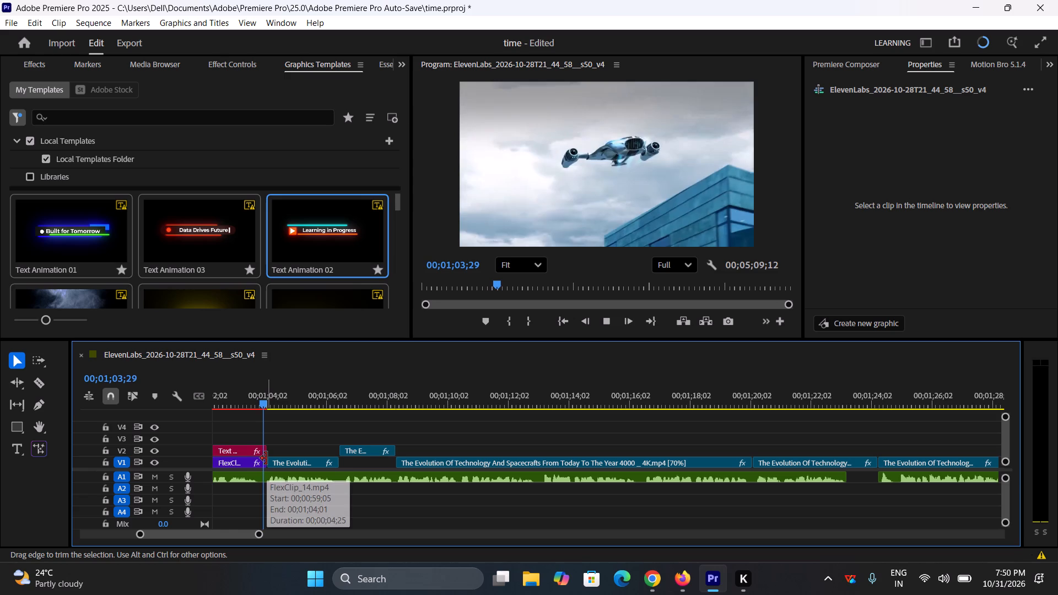
pyautogui.press('space')
# Shift the Text Animation 01 title further left in the frame by setting its anchor point X to about 1450.
pyautogui.click(249, 404)
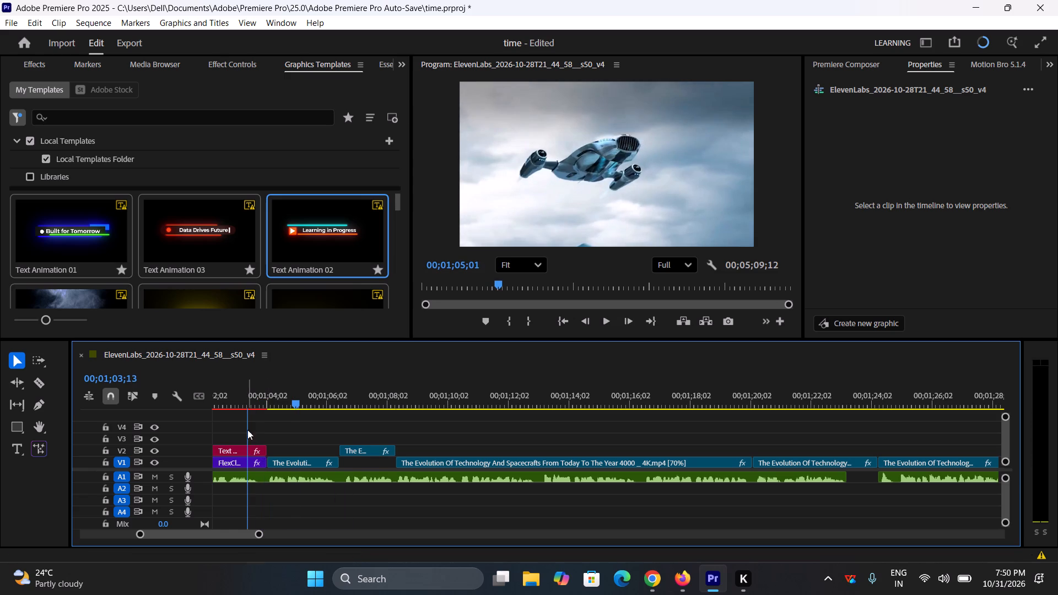
pyautogui.click(236, 452)
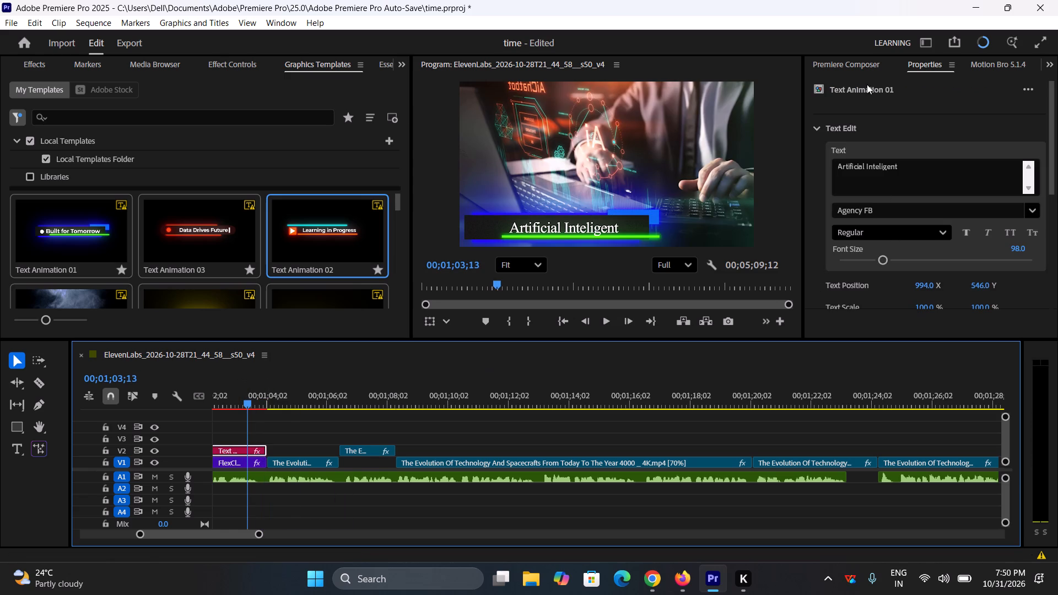
pyautogui.click(821, 123)
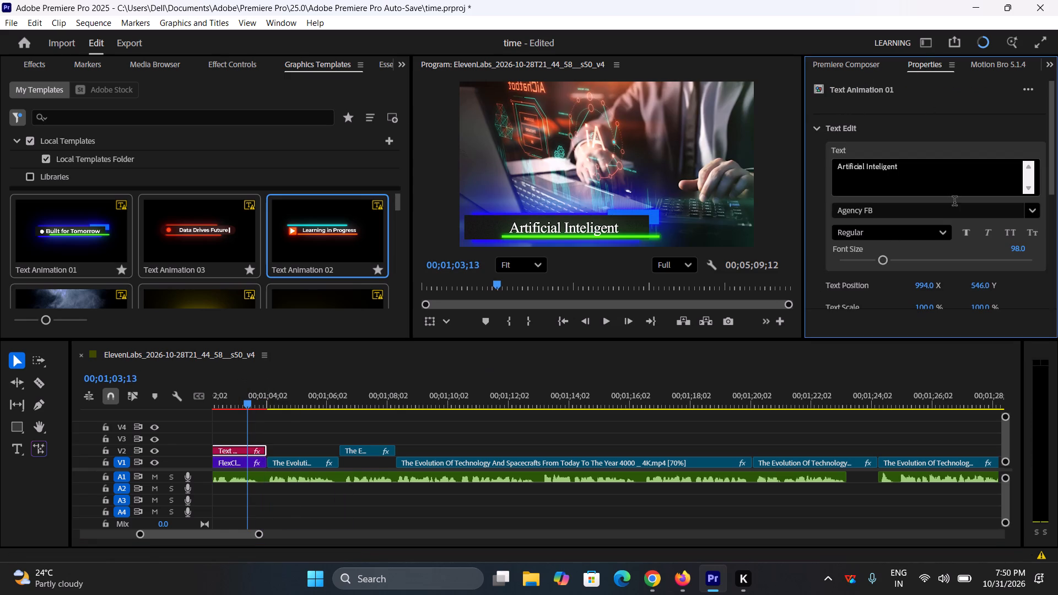
pyautogui.click(818, 126)
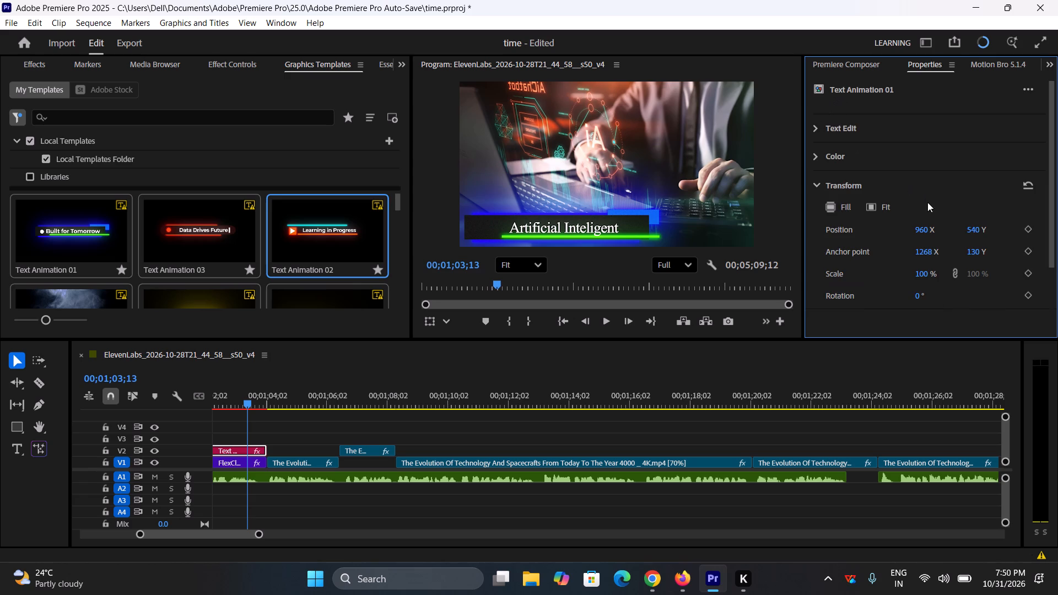
pyautogui.moveTo(926, 250); pyautogui.dragTo(877, 253)
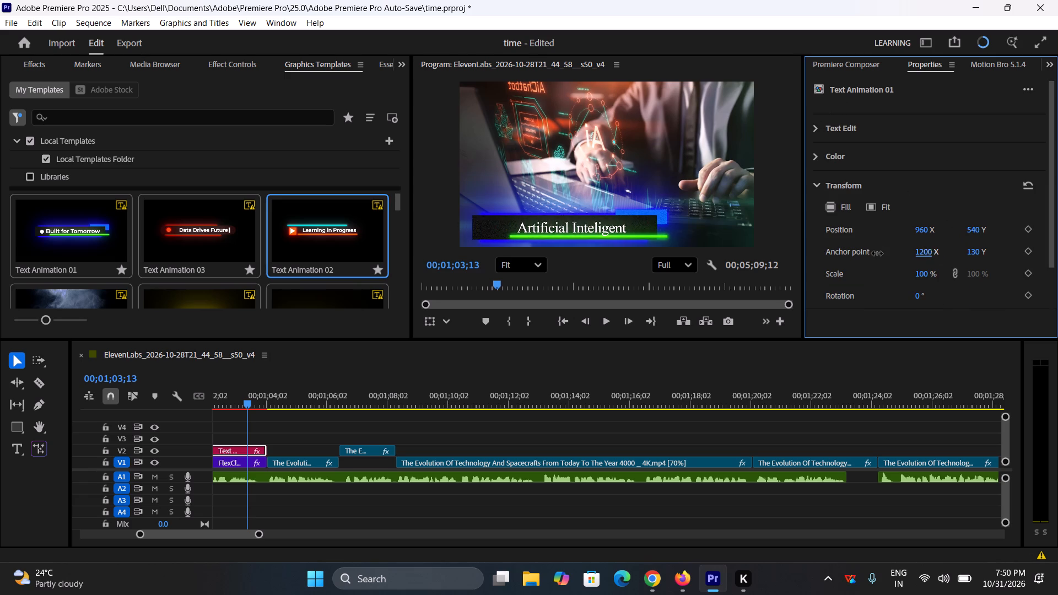
pyautogui.moveTo(877, 253); pyautogui.dragTo(1057, 256)
pyautogui.moveTo(922, 255); pyautogui.dragTo(925, 257)
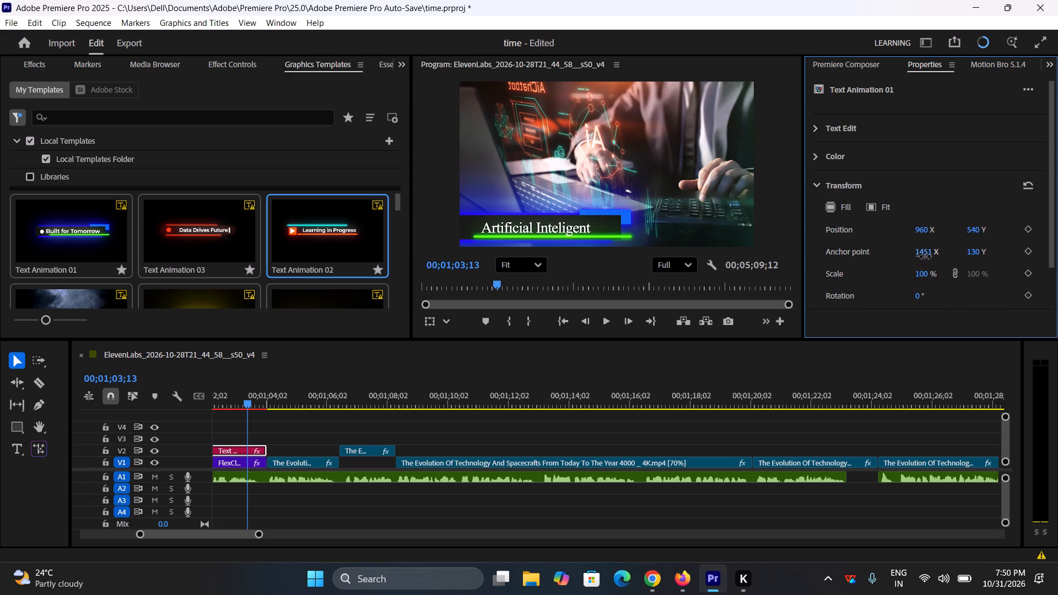
pyautogui.moveTo(925, 257); pyautogui.dragTo(931, 259)
# Play back the sequence from the repositioned title through the Evolution of Technology clips on V1.
pyautogui.click(482, 428)
pyautogui.press('space')
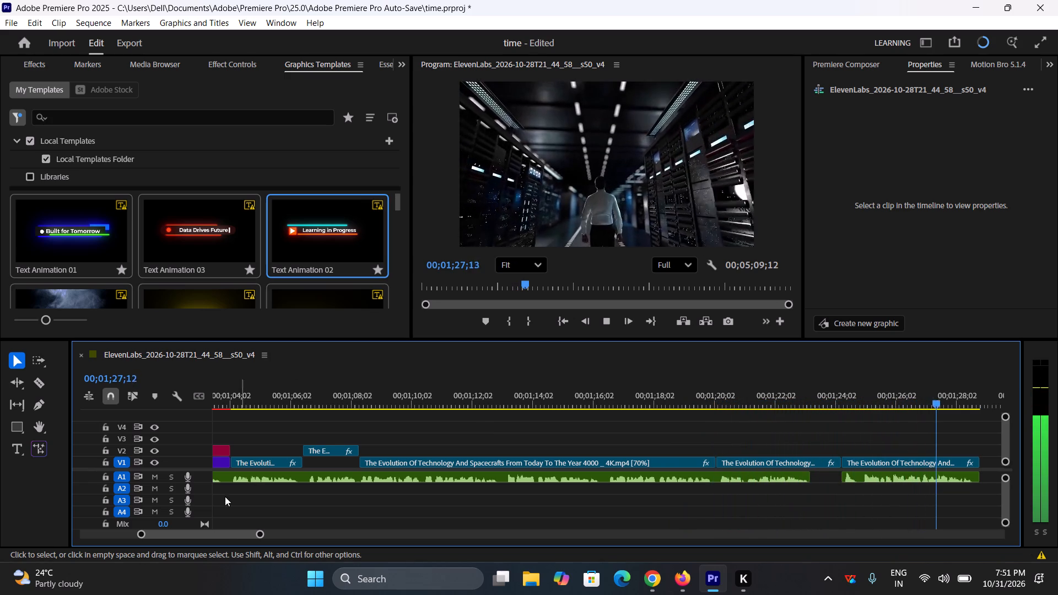
# Replay the sequence from about 00;00;54 through the title and Evolution of Technology clips to 00;01;29;15.
pyautogui.moveTo(262, 532); pyautogui.dragTo(415, 555)
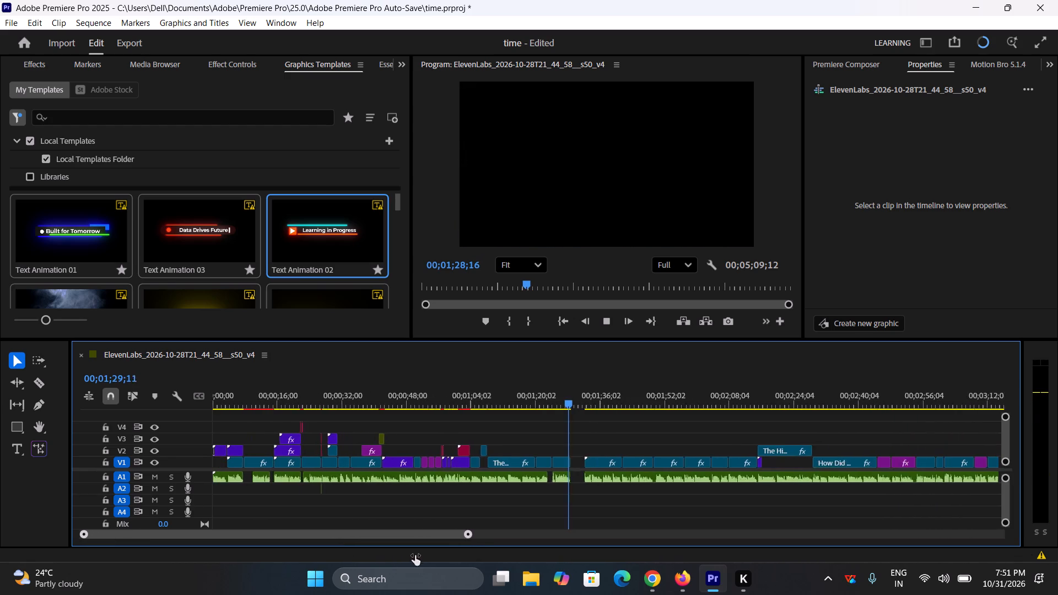
pyautogui.moveTo(415, 555); pyautogui.dragTo(424, 558)
pyautogui.click(410, 409)
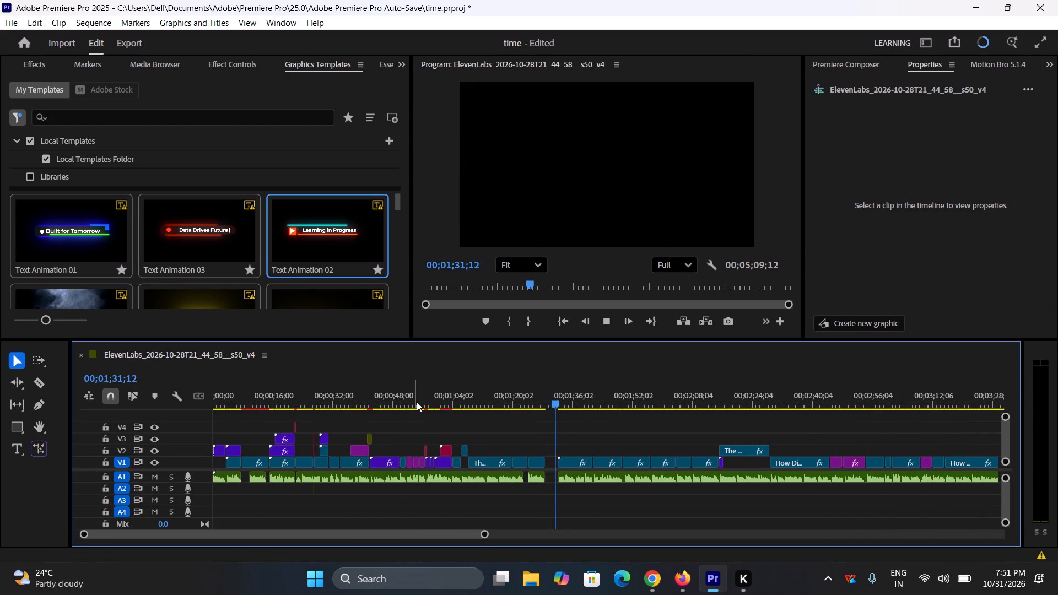
pyautogui.click(418, 401)
pyautogui.press('space')
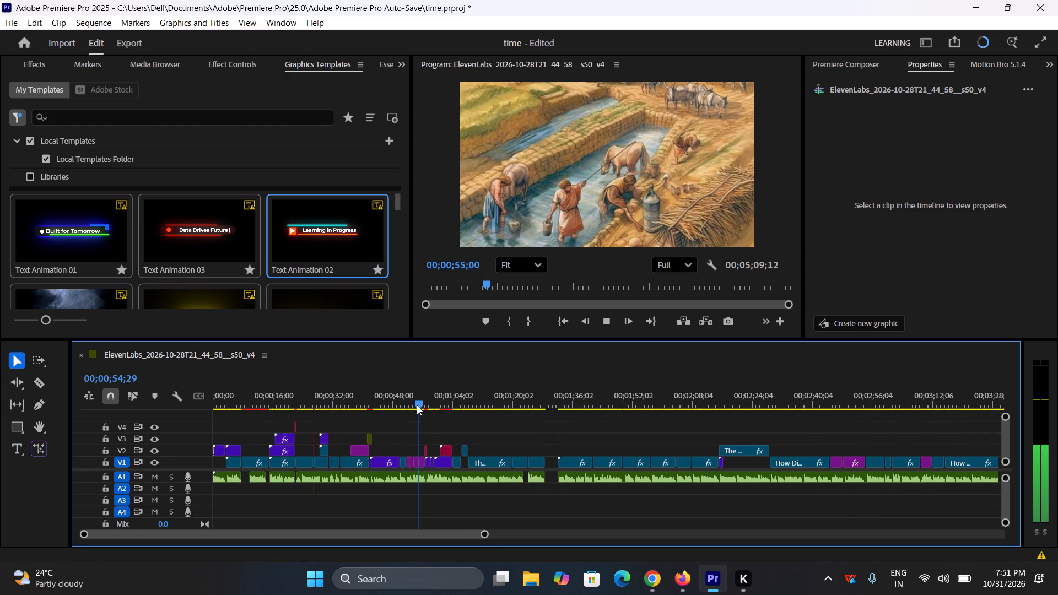
pyautogui.moveTo(487, 537); pyautogui.dragTo(401, 537)
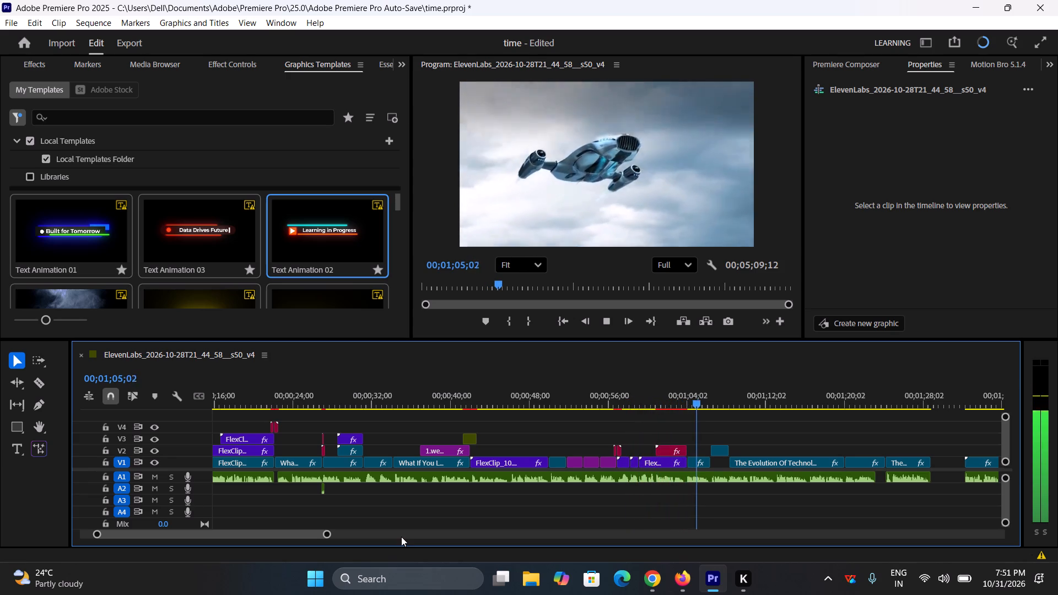
pyautogui.press('space')
pyautogui.press('space')
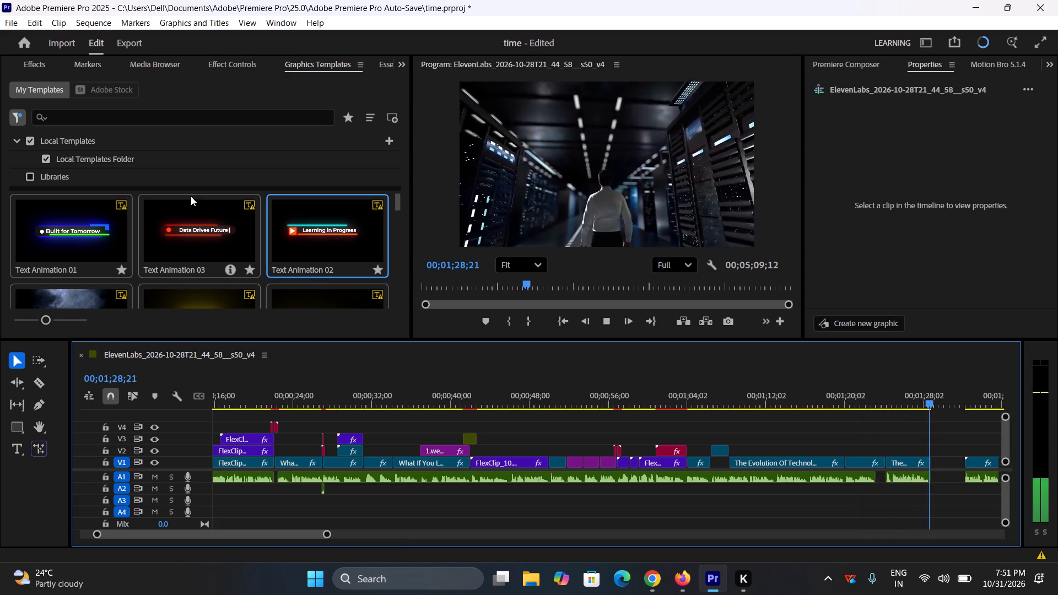
pyautogui.press('space')
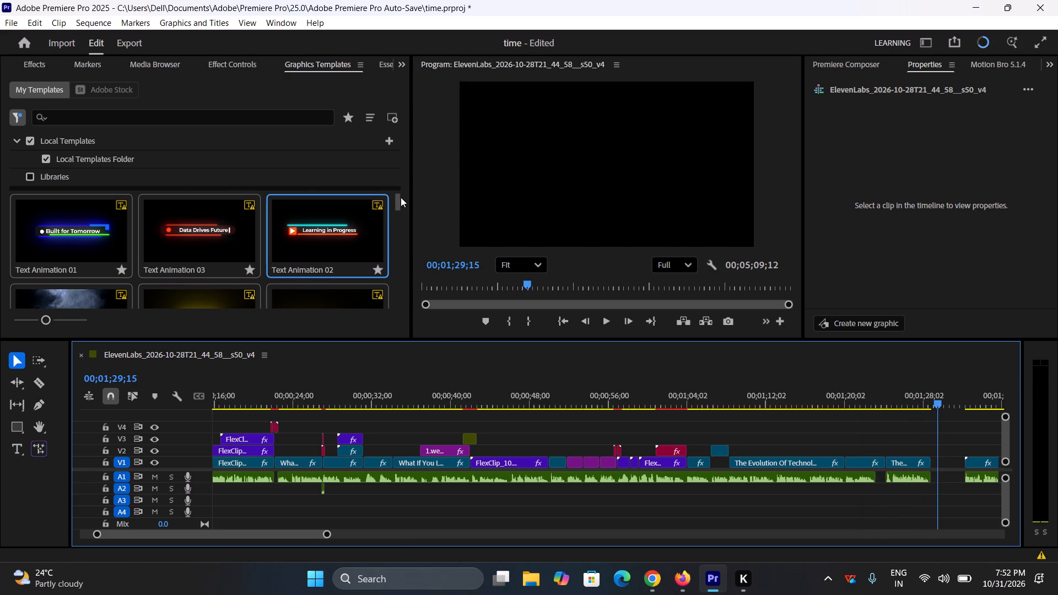
# Add the Depth Glow title template on V2 over the V1 gap starting at about 00;01;28;28, accepting the font substitution.
pyautogui.click(398, 202)
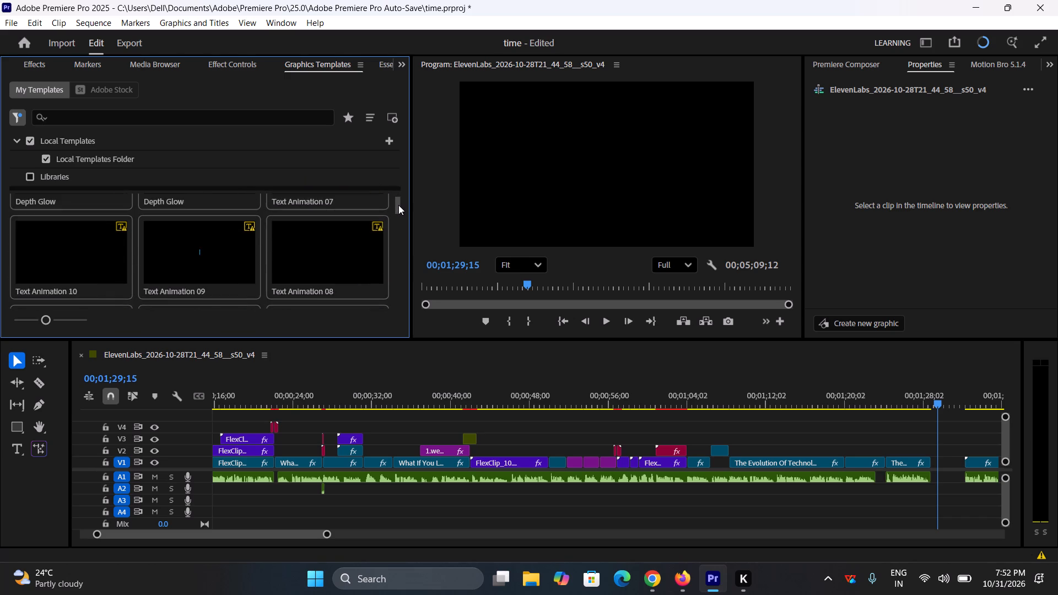
pyautogui.moveTo(201, 256); pyautogui.dragTo(765, 444)
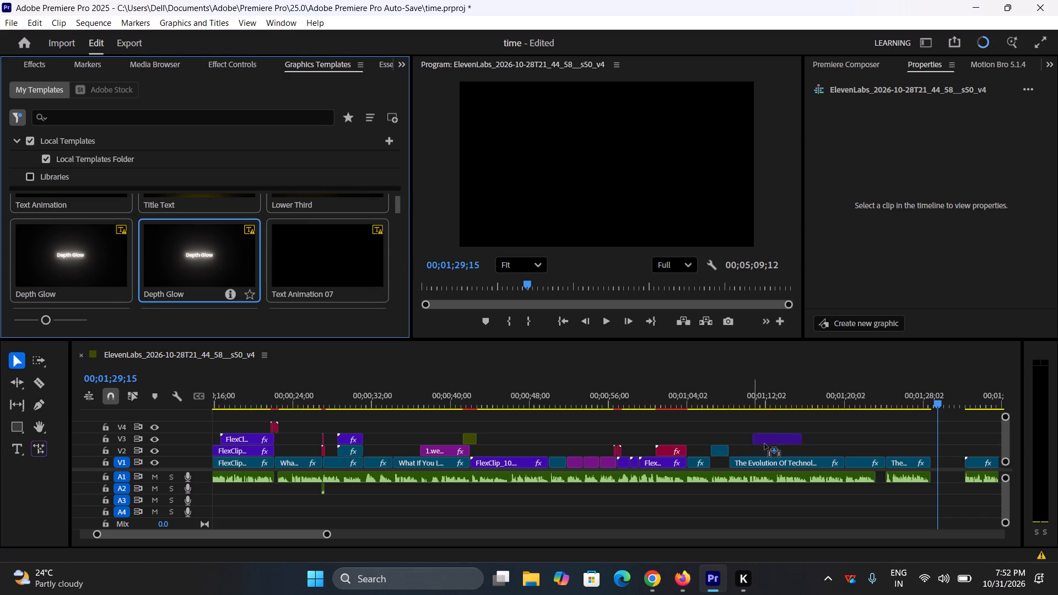
pyautogui.moveTo(765, 444); pyautogui.dragTo(928, 453)
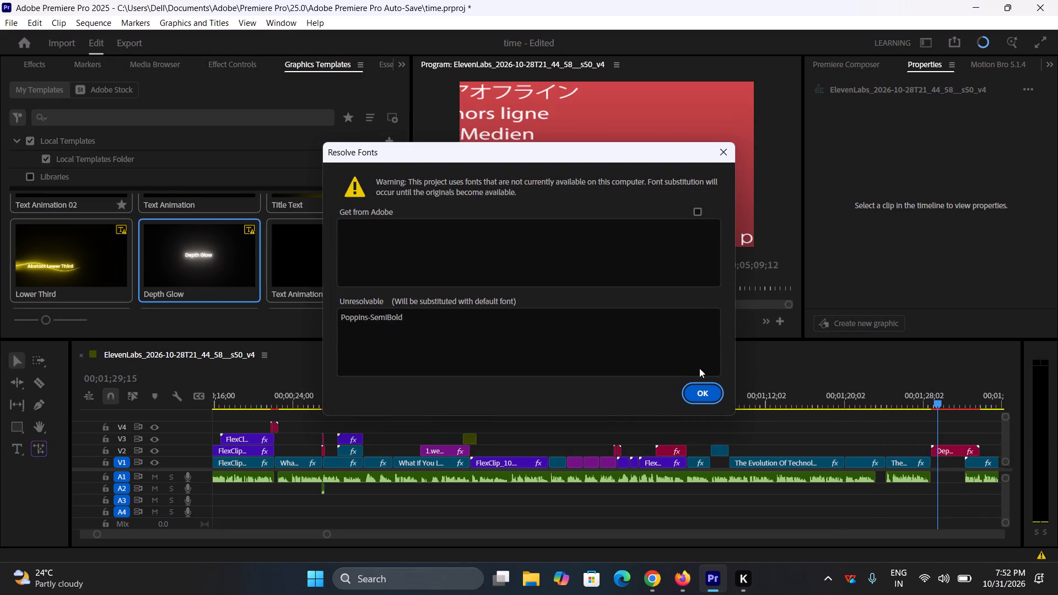
pyautogui.click(701, 391)
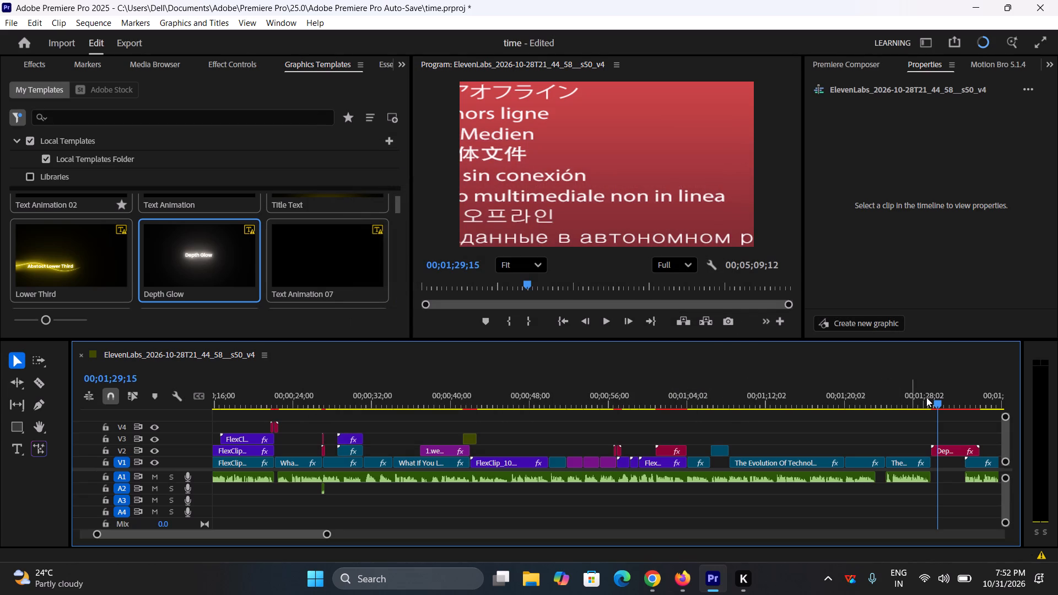
pyautogui.click(910, 400)
pyautogui.press('space')
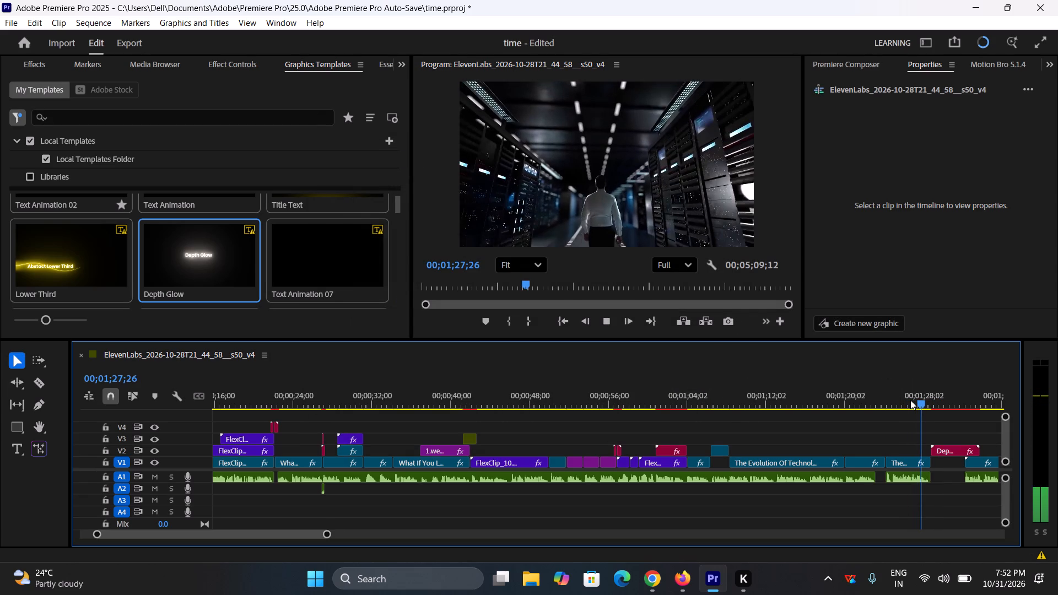
pyautogui.press('space')
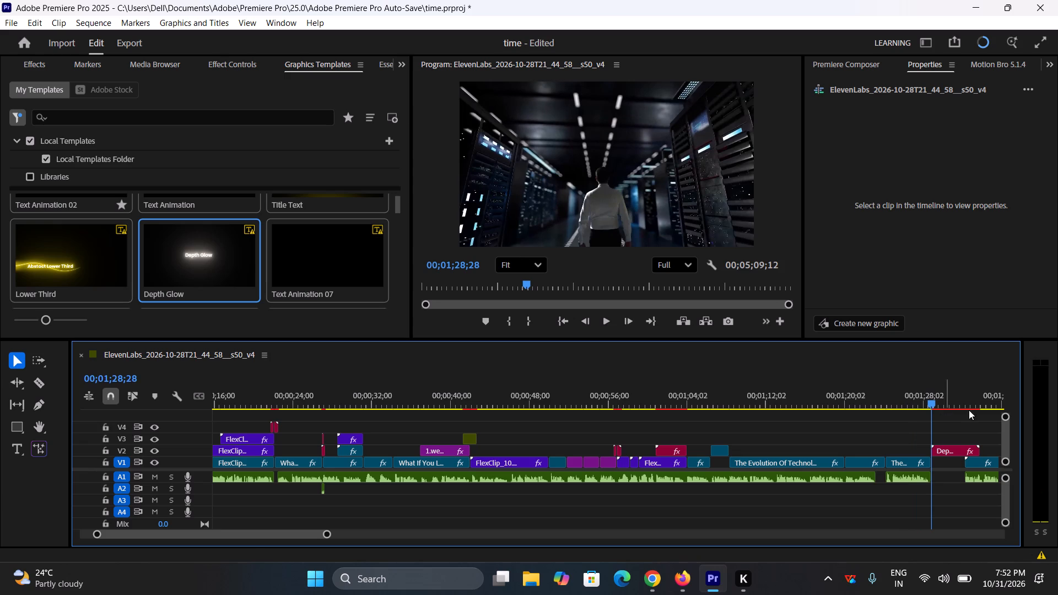
# Replace the text of the Depth Glow title on V2 with "Chapter !".
pyautogui.doubleClick(942, 407)
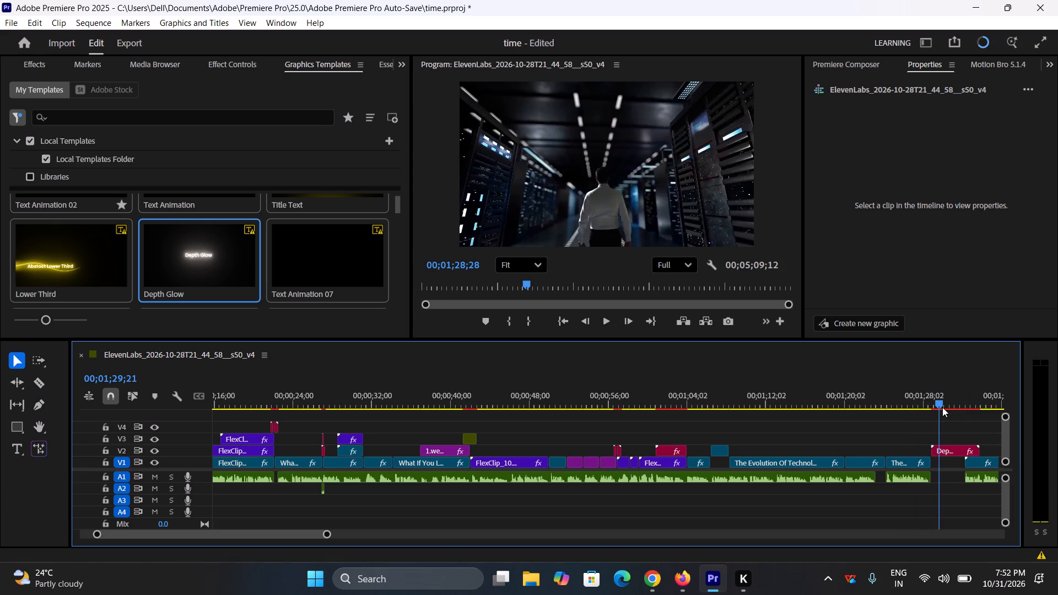
pyautogui.click(941, 452)
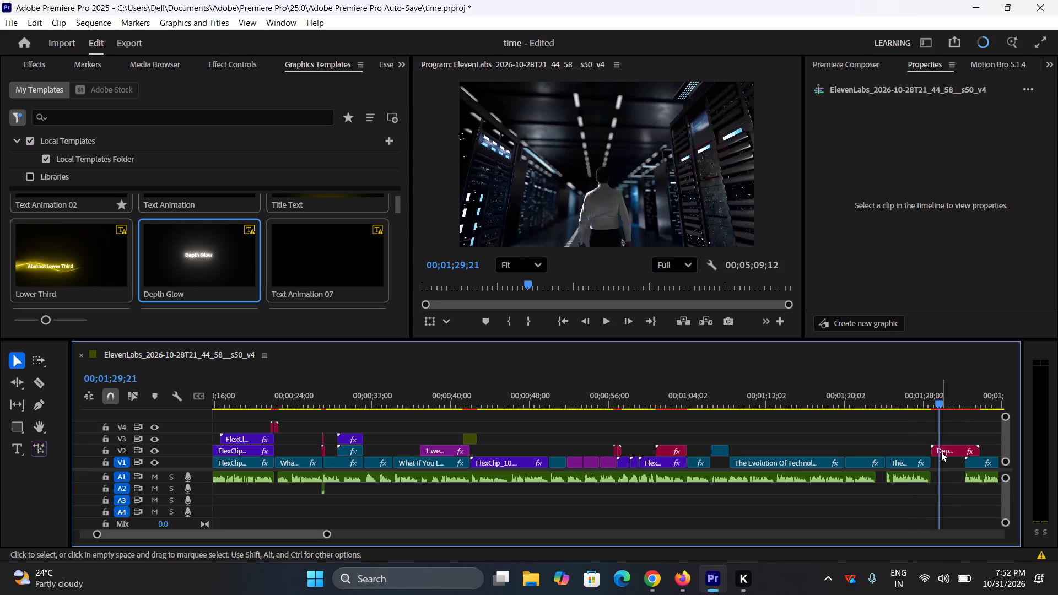
pyautogui.click(814, 126)
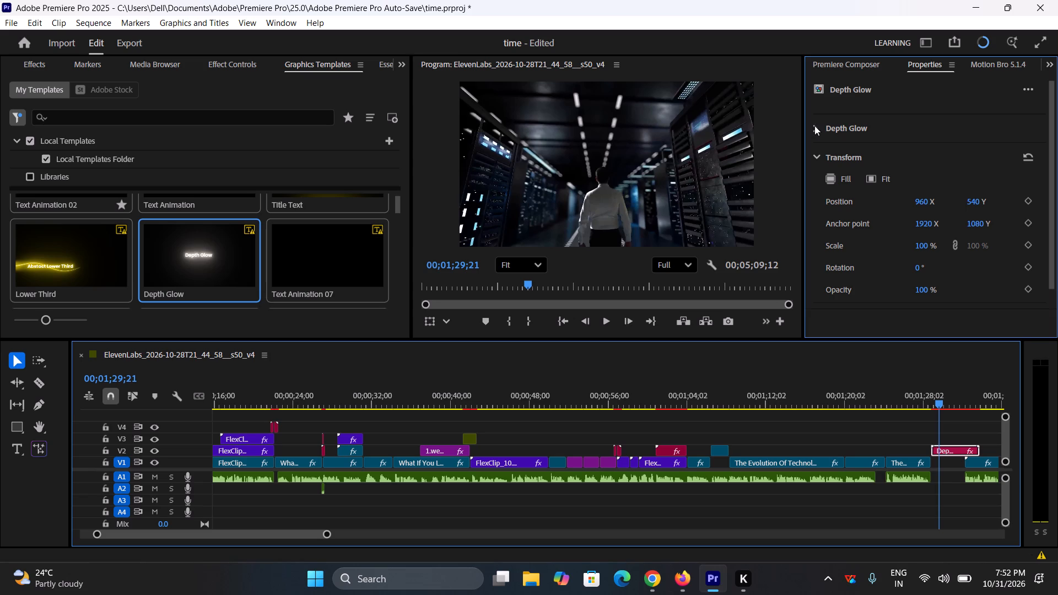
pyautogui.click(864, 176)
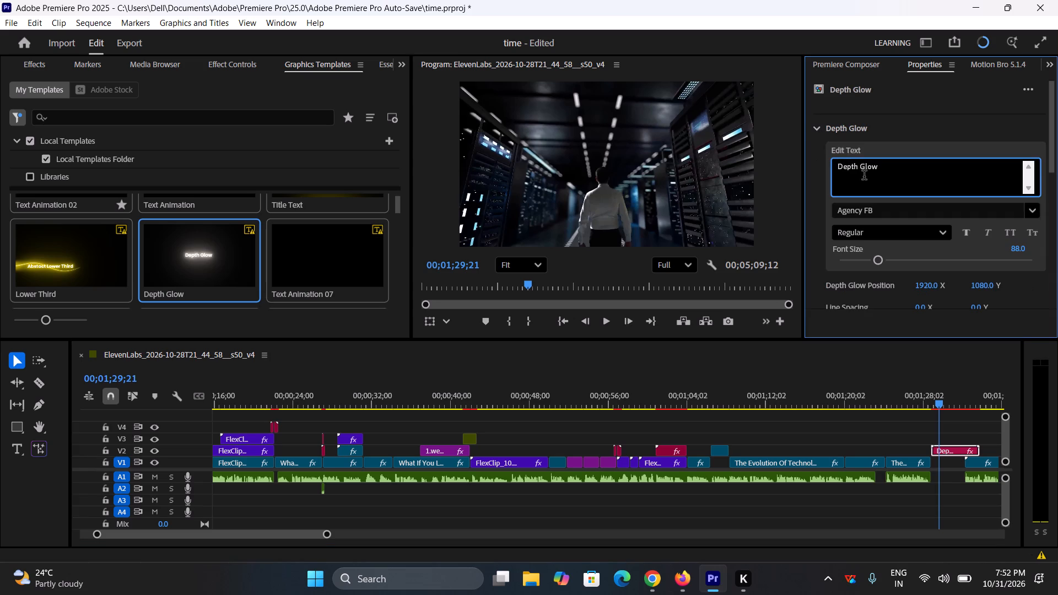
pyautogui.hotkey('ctrl', 'a')
pyautogui.press('BackSpace')
pyautogui.write('Chapter')
pyautogui.press('space')
pyautogui.hotkey('shift', '!')
# Trim the end of the Depth Glow title on V2 to the start of the next V1 clip after the gap.
pyautogui.click(846, 392)
pyautogui.click(925, 396)
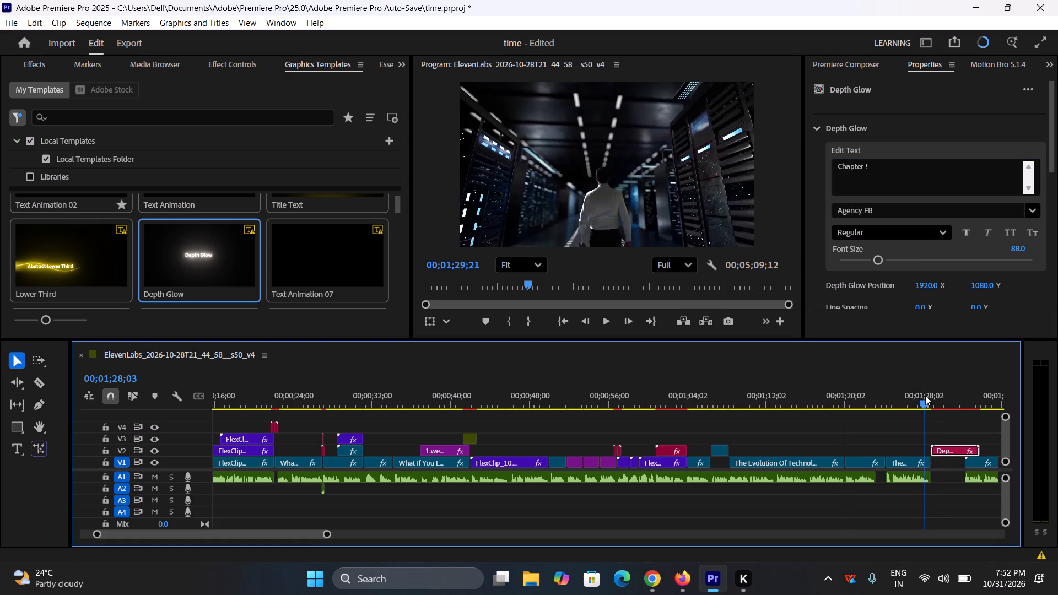
pyautogui.moveTo(975, 450); pyautogui.dragTo(964, 461)
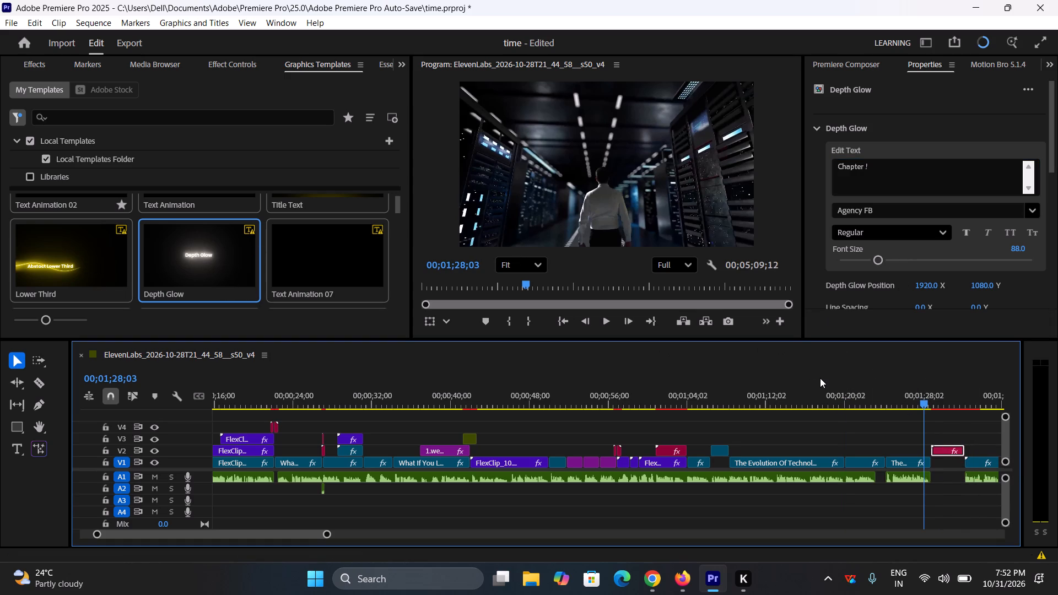
# Browse the local graphics templates past the text animations, through the gaming and sports designs.
pyautogui.scroll(-1, 326, 263)
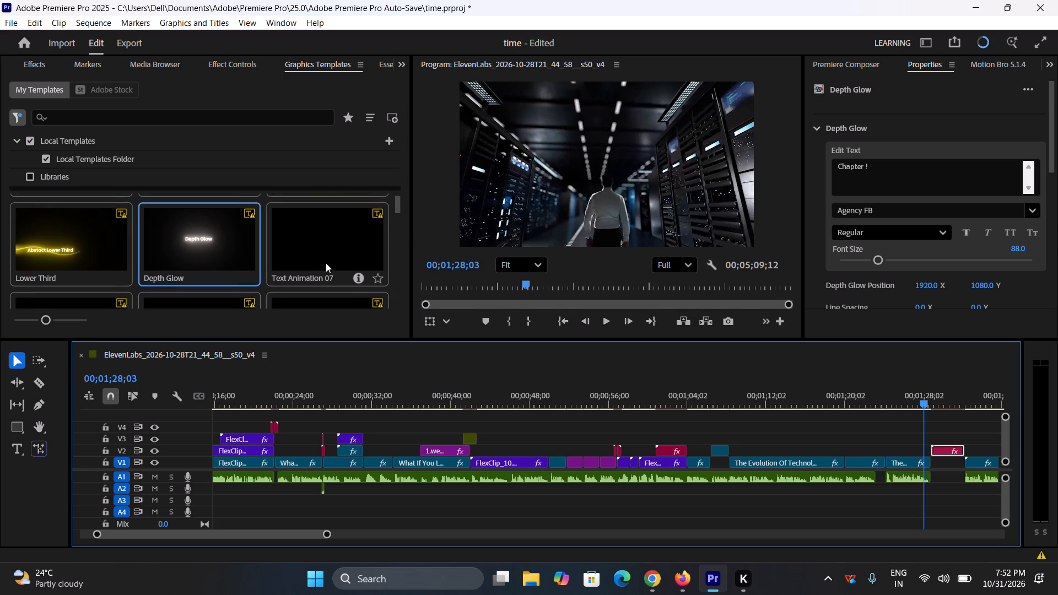
pyautogui.scroll(-5, 326, 263)
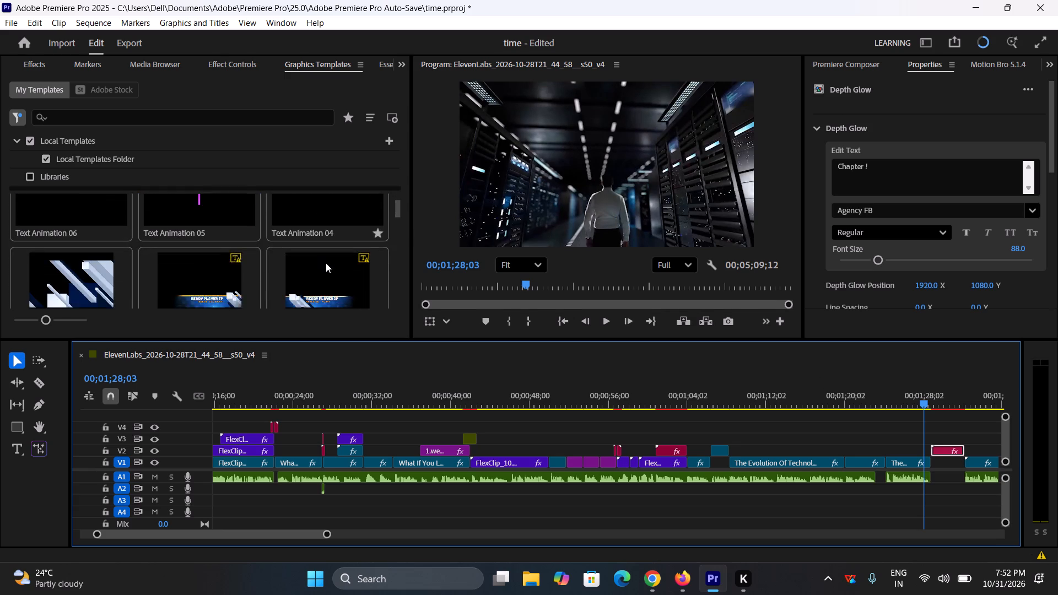
pyautogui.scroll(-2, 326, 263)
pyautogui.scroll(-1, 220, 266)
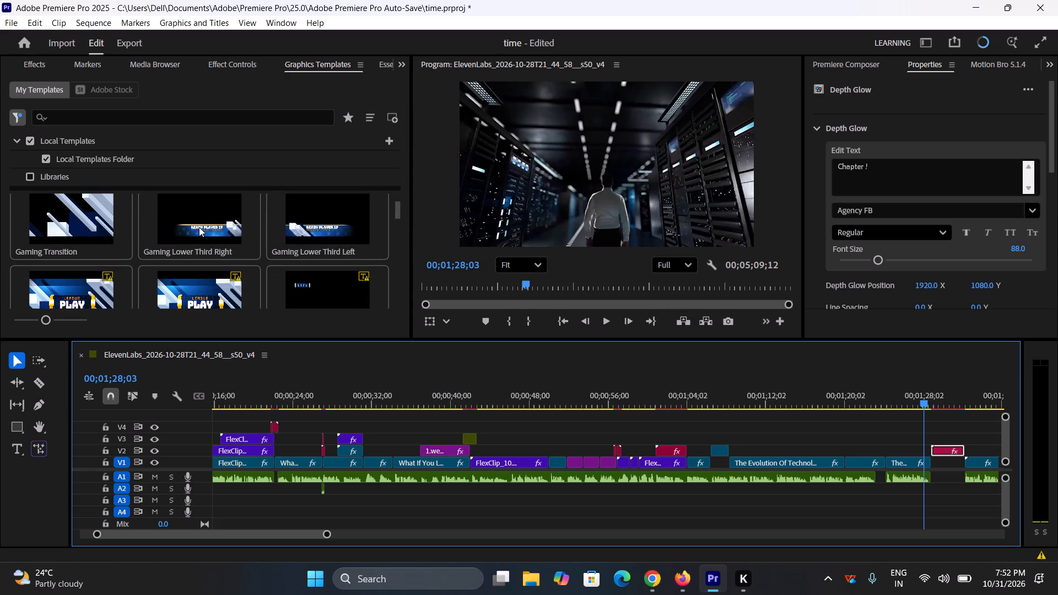
pyautogui.scroll(-1, 199, 227)
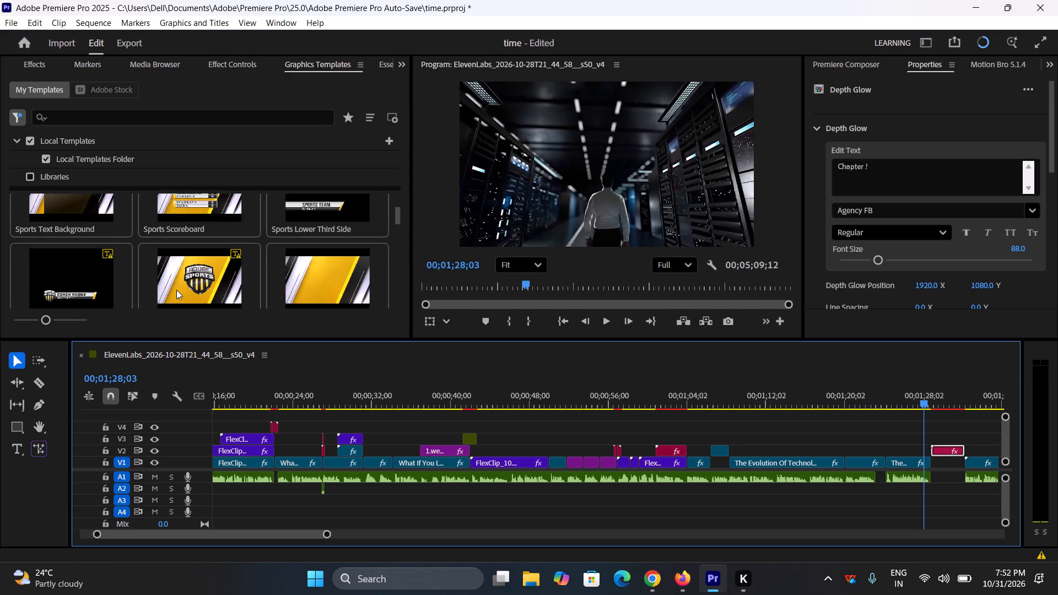